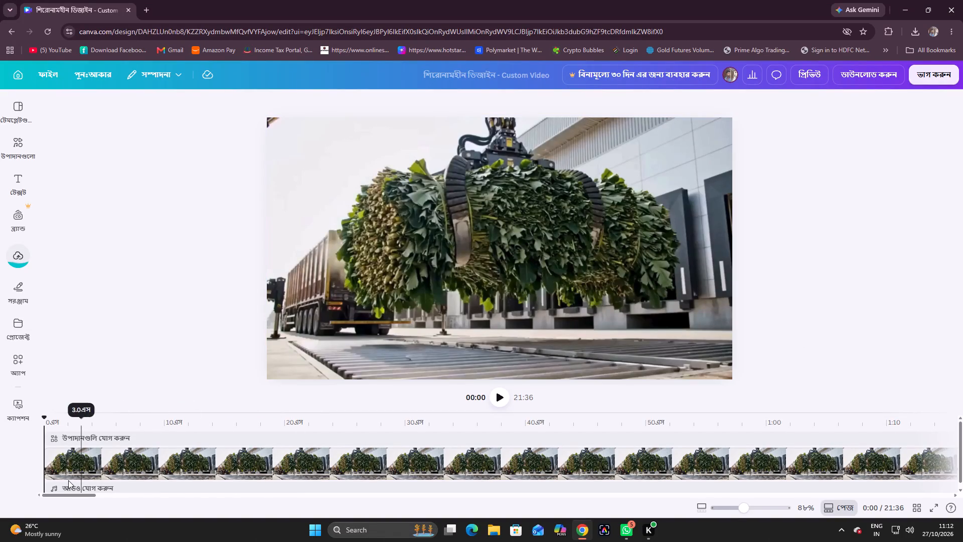
Play the video and jump back repeatedly through its first 13 seconds to review the leaf-processing scenes.
{"action": "left_click", "coordinate": [496, 397]}
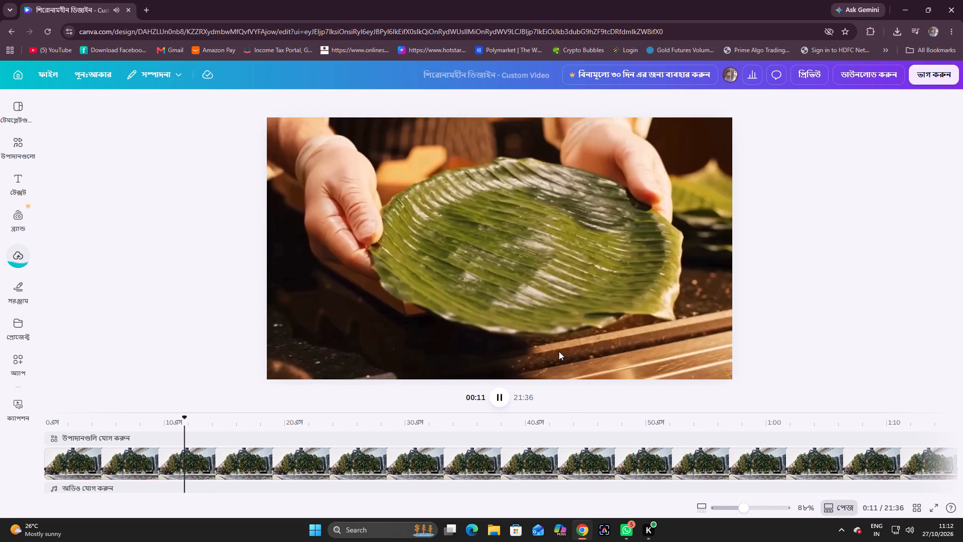
{"action": "left_click", "coordinate": [499, 294]}
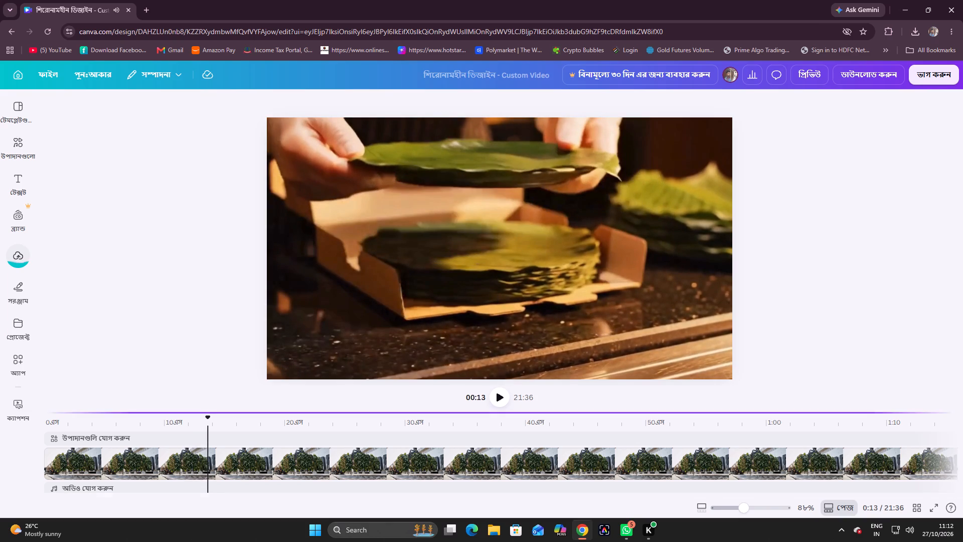
{"action": "left_click_drag", "start_coordinate": [209, 417], "coordinate": [179, 420]}
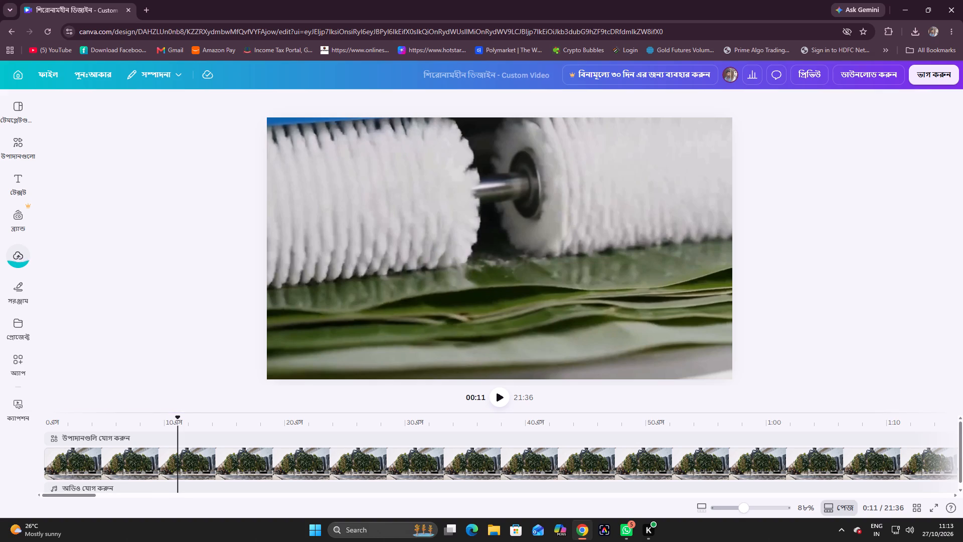
{"action": "left_click_drag", "start_coordinate": [178, 418], "coordinate": [139, 419]}
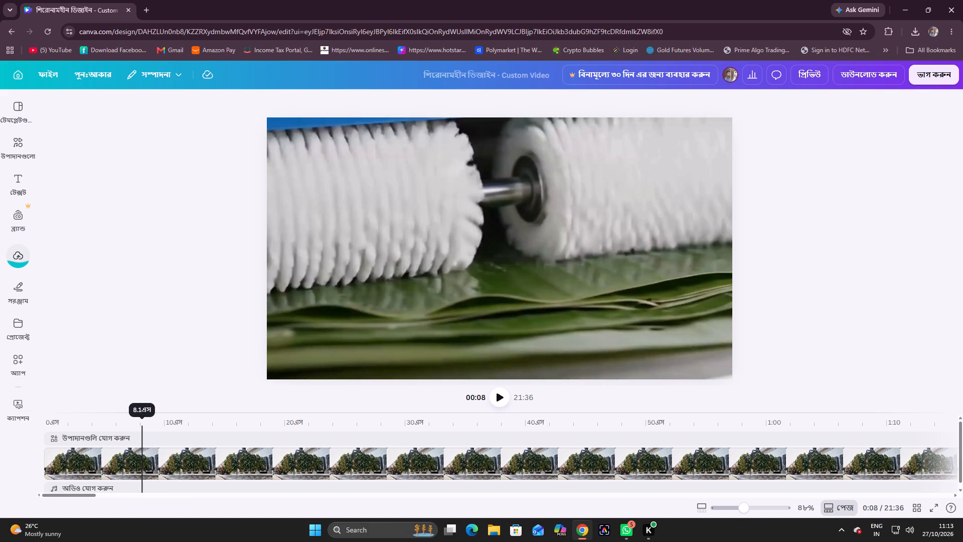
{"action": "left_click_drag", "start_coordinate": [139, 419], "coordinate": [140, 419]}
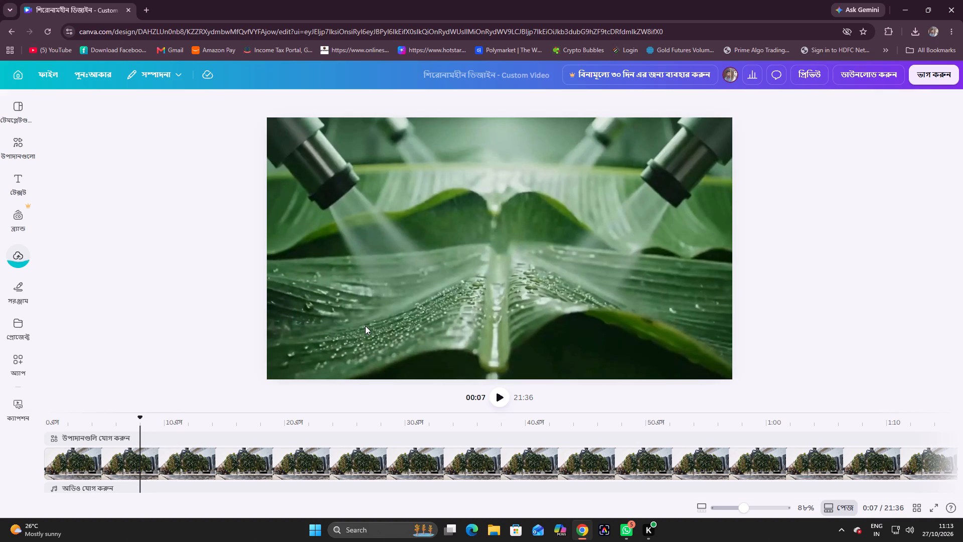
{"action": "left_click", "coordinate": [496, 393]}
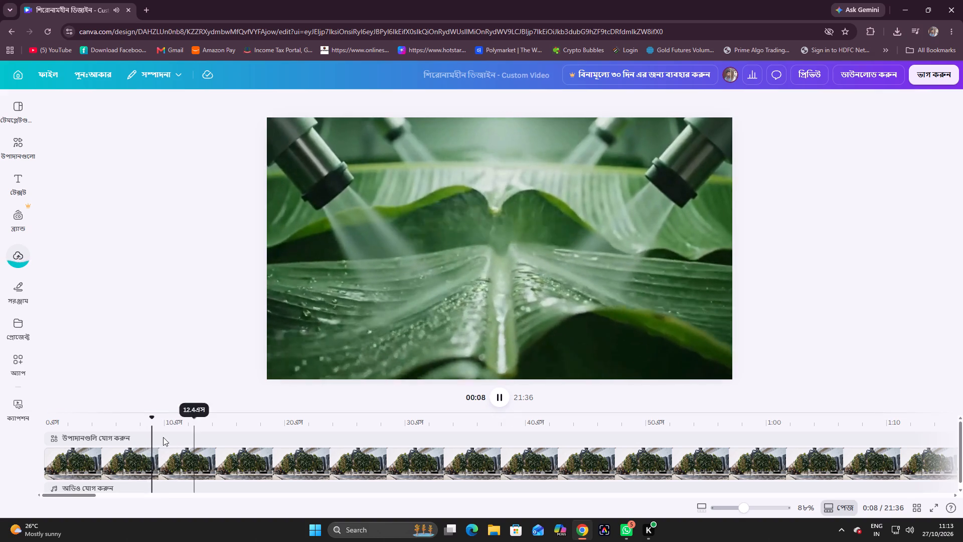
{"action": "left_click_drag", "start_coordinate": [160, 418], "coordinate": [108, 418]}
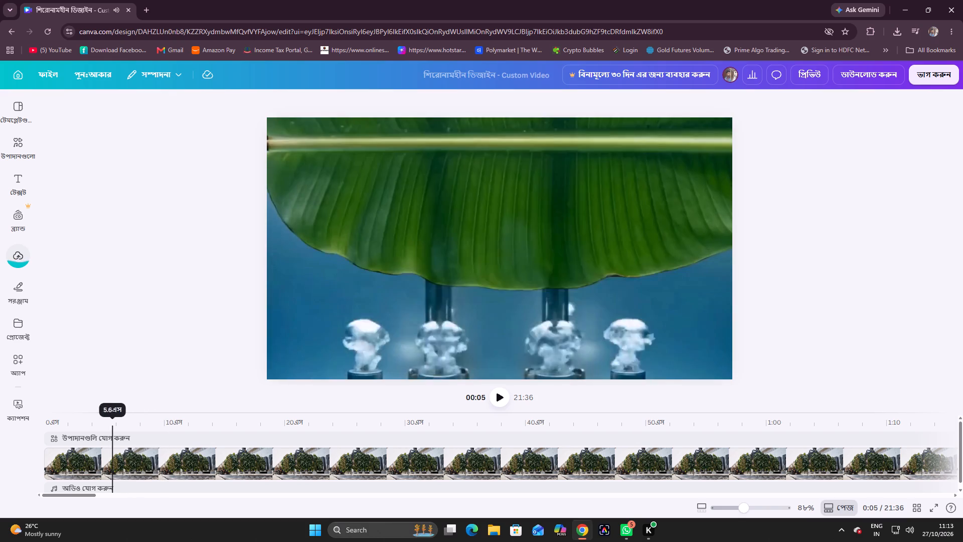
{"action": "left_click_drag", "start_coordinate": [124, 418], "coordinate": [80, 419]}
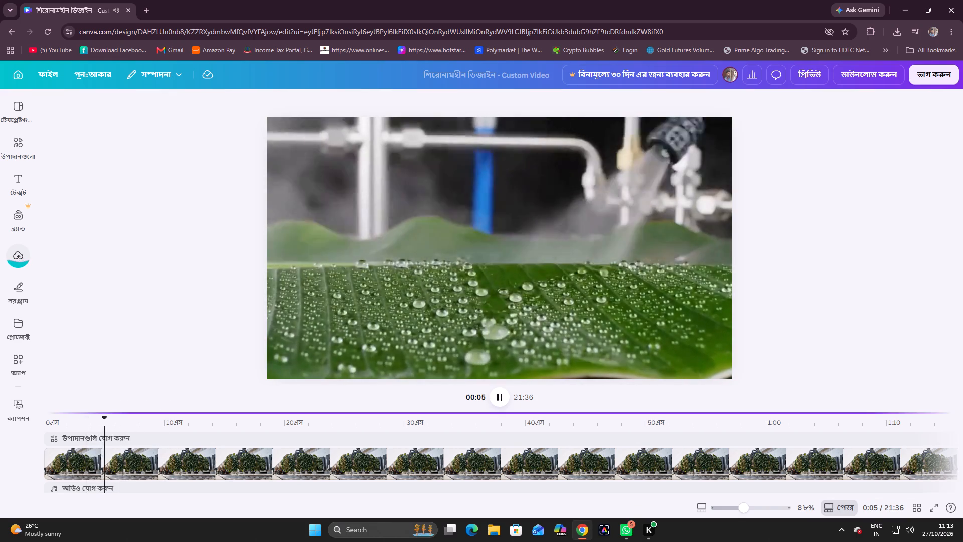
{"action": "left_click_drag", "start_coordinate": [121, 418], "coordinate": [86, 420]}
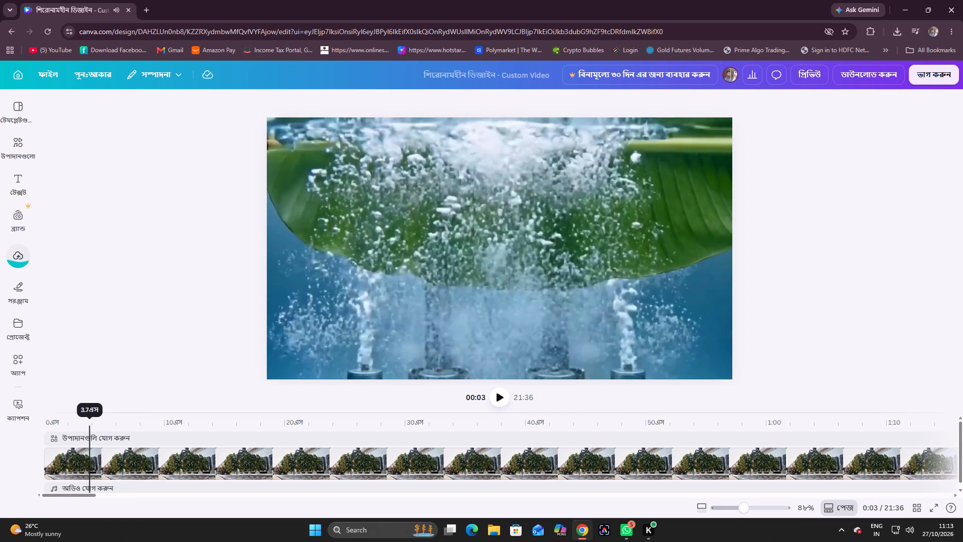
{"action": "left_click_drag", "start_coordinate": [86, 420], "coordinate": [84, 420]}
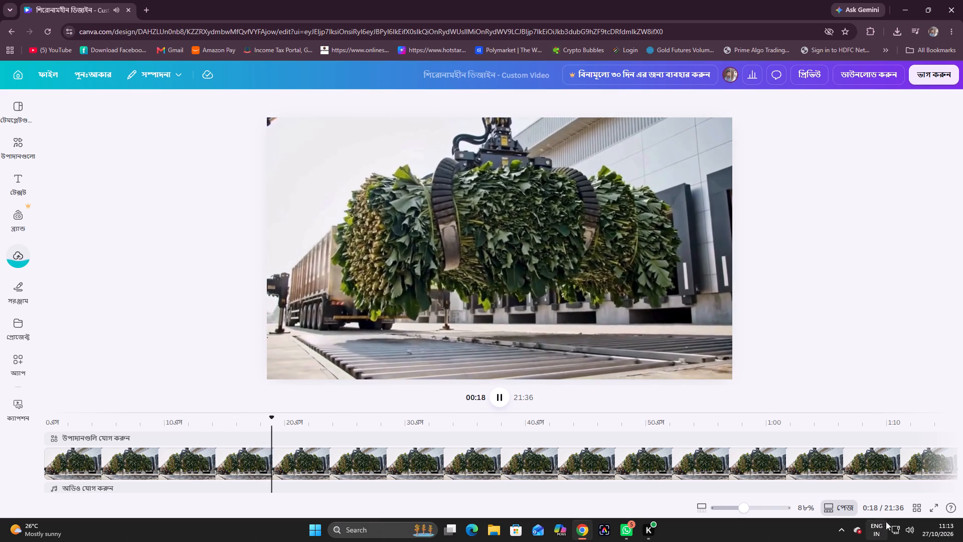
Lower the system volume from the quick settings to a little under half.
{"action": "left_click", "coordinate": [912, 528]}
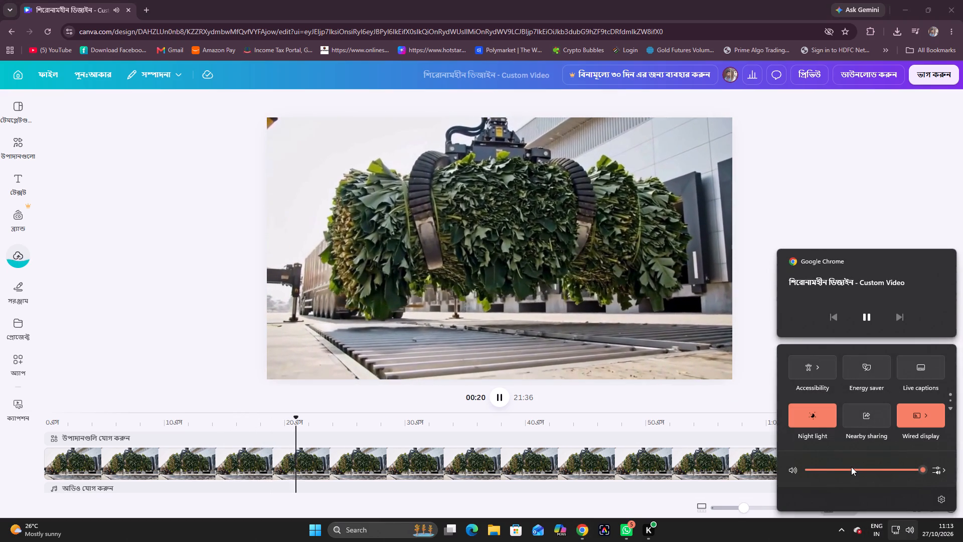
{"action": "left_click", "coordinate": [851, 467]}
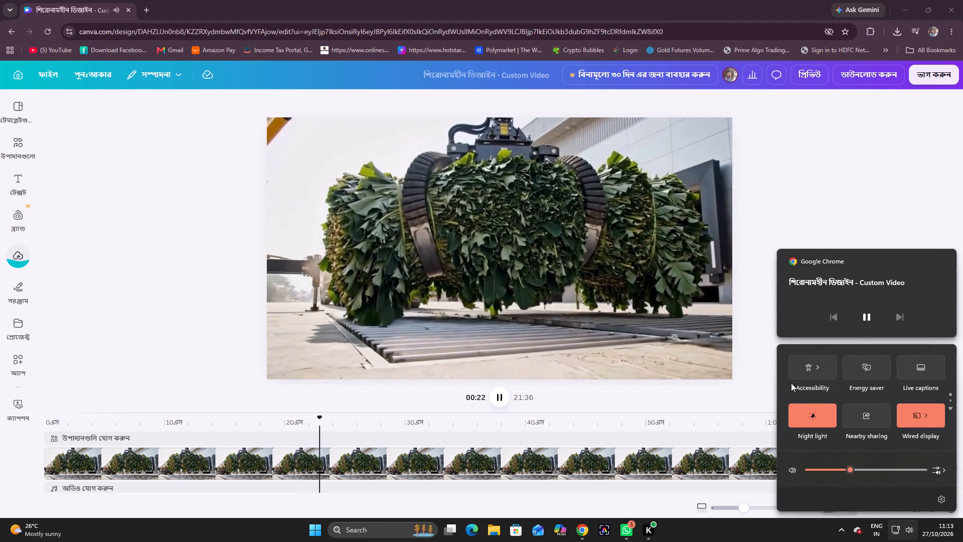
{"action": "left_click", "coordinate": [863, 200]}
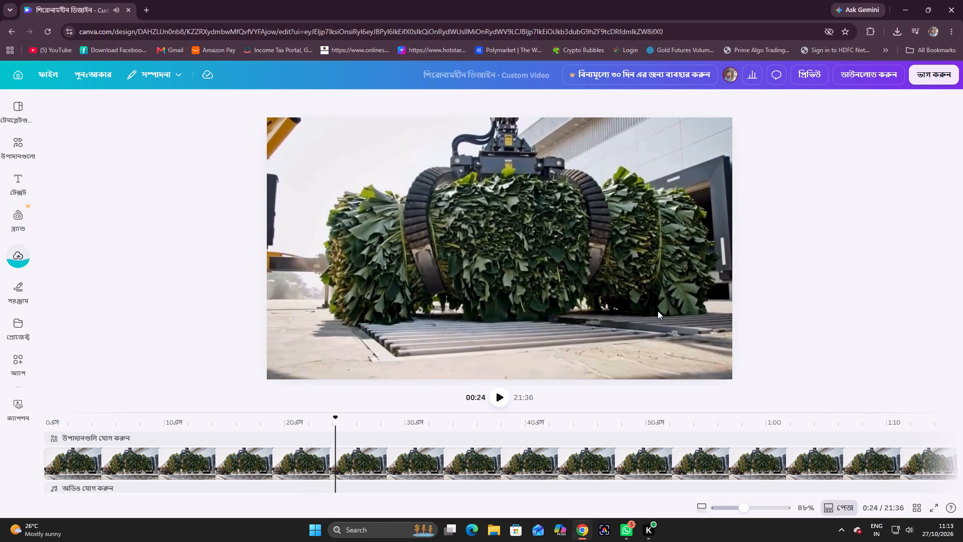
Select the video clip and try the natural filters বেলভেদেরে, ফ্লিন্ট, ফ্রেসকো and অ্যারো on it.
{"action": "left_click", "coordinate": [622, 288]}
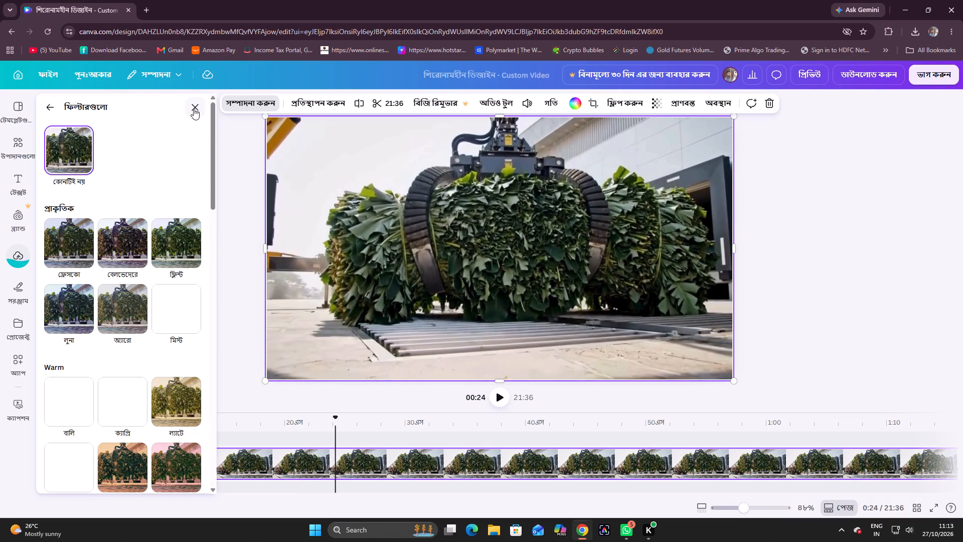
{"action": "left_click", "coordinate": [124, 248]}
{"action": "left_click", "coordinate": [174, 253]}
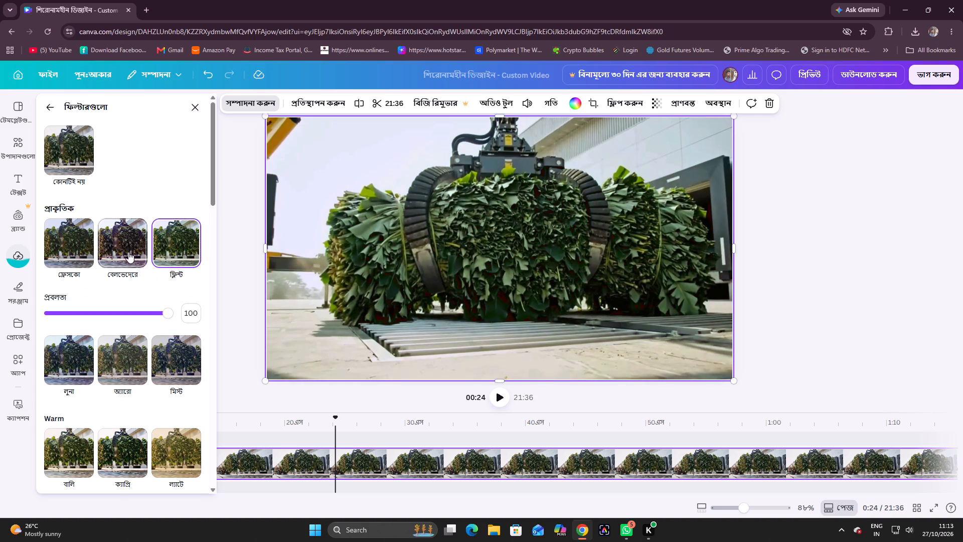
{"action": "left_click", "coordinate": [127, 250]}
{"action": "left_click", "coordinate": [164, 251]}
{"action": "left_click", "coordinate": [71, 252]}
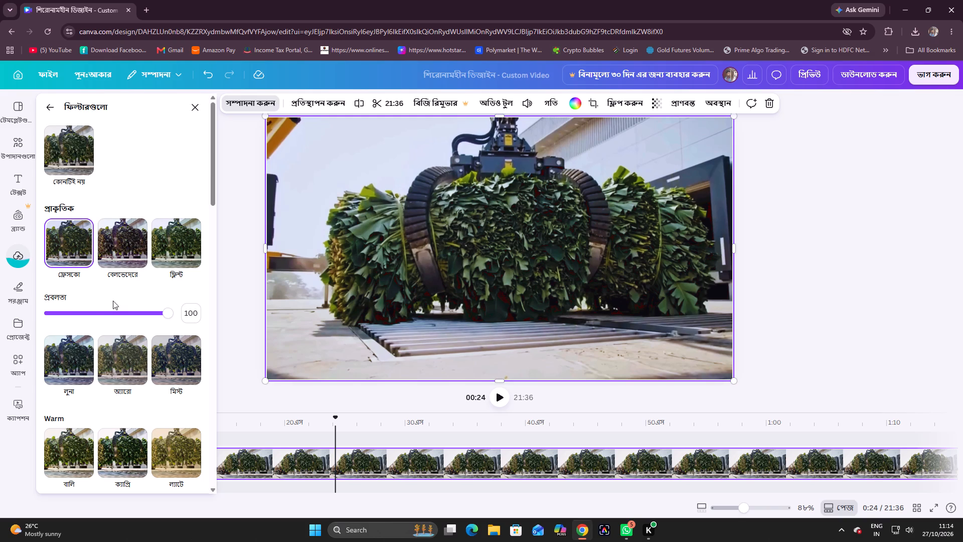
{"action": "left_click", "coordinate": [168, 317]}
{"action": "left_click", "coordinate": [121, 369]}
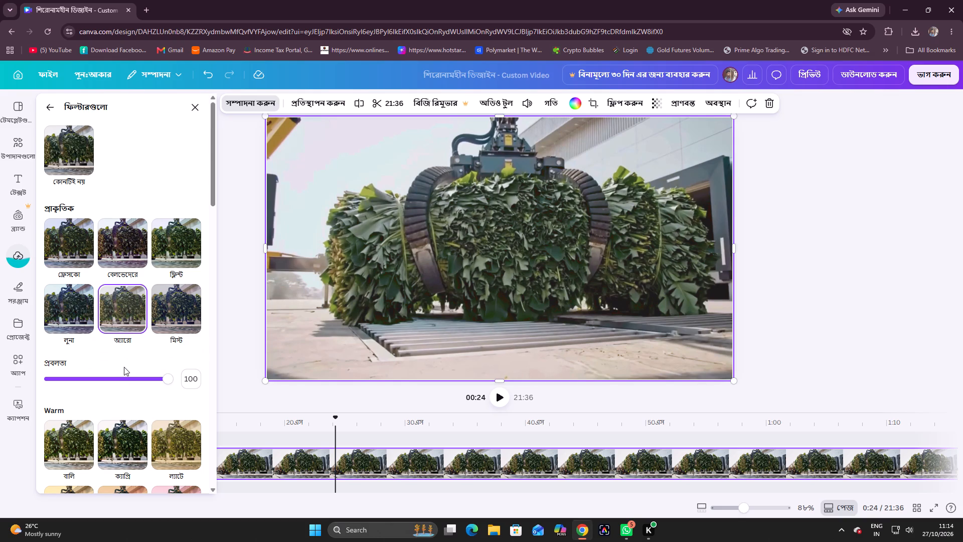
Try the Vintage filter ভিন্টো on the video clip and settle on the জিল filter from the প্রাণবন্ত group.
{"action": "scroll", "coordinate": [177, 343], "scroll_direction": "down", "scroll_amount": 5}
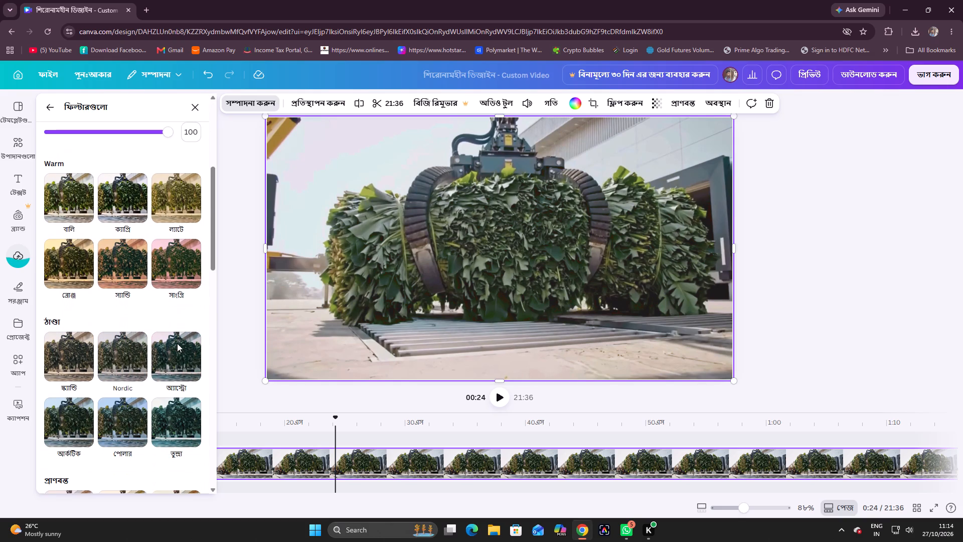
{"action": "scroll", "coordinate": [177, 343], "scroll_direction": "down", "scroll_amount": 6}
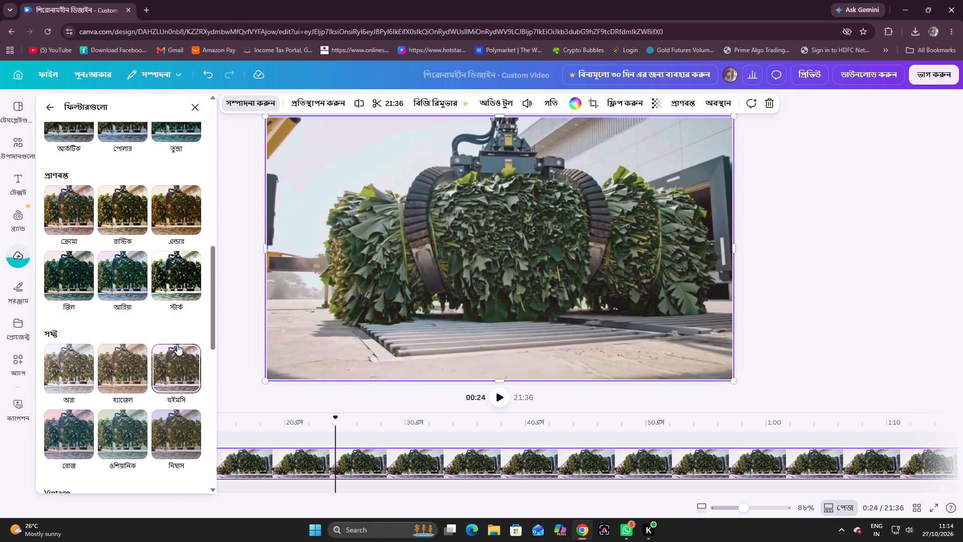
{"action": "scroll", "coordinate": [178, 345], "scroll_direction": "down", "scroll_amount": 1}
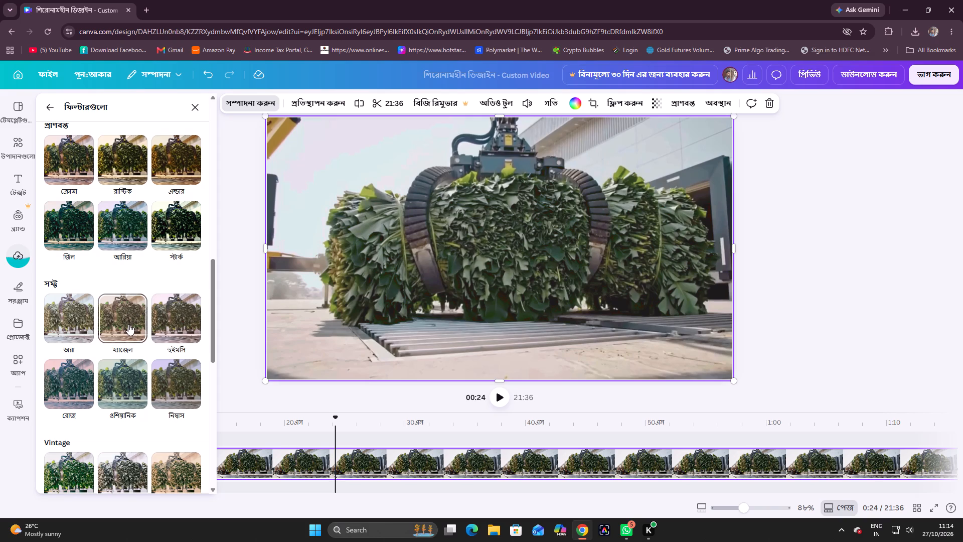
{"action": "scroll", "coordinate": [128, 324], "scroll_direction": "down", "scroll_amount": 1}
{"action": "left_click", "coordinate": [69, 418]}
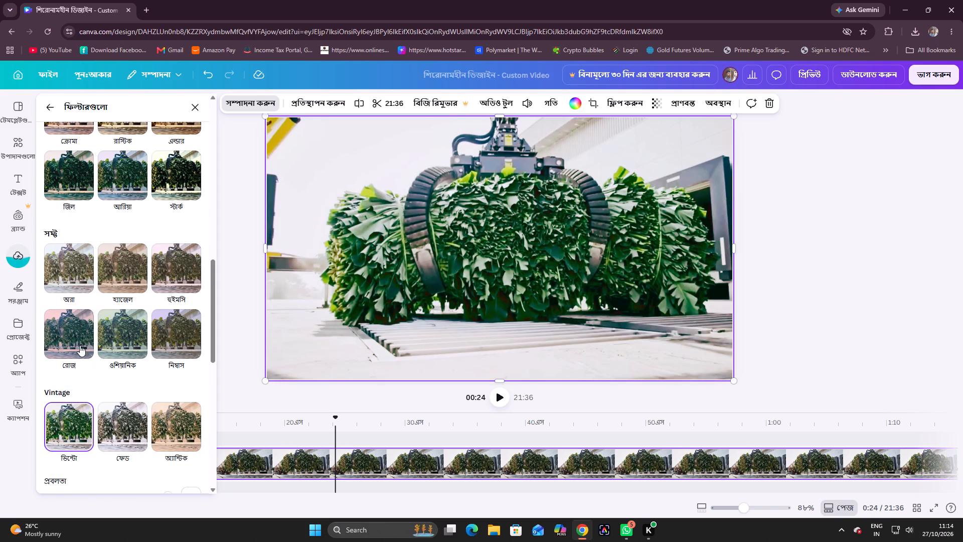
{"action": "left_click", "coordinate": [74, 177]}
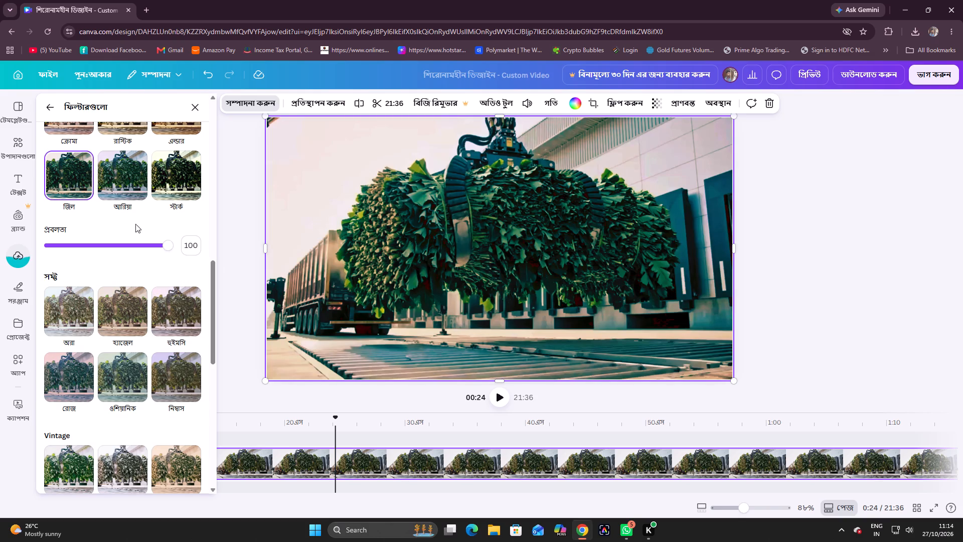
Play the video with its filter to check the look, and close the filter settings.
{"action": "left_click", "coordinate": [498, 397]}
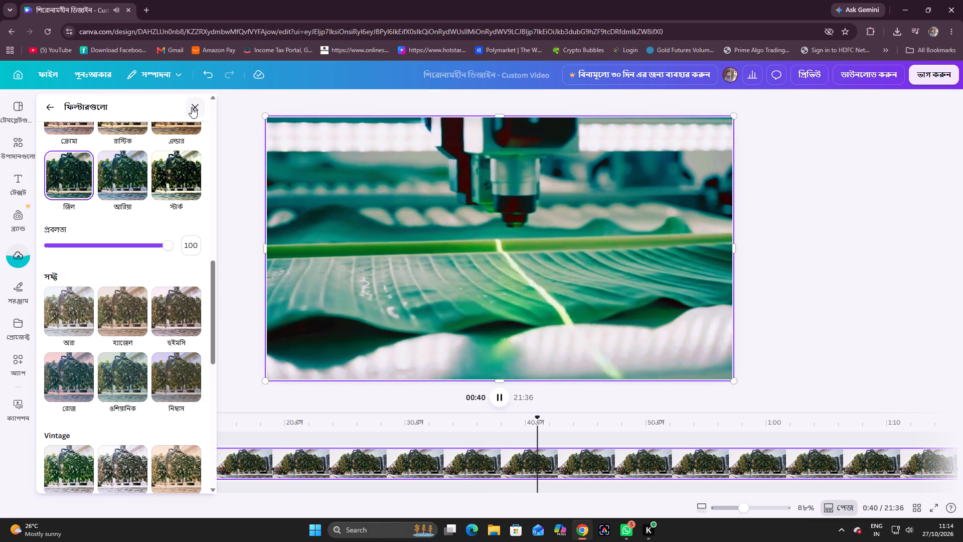
{"action": "left_click", "coordinate": [192, 107]}
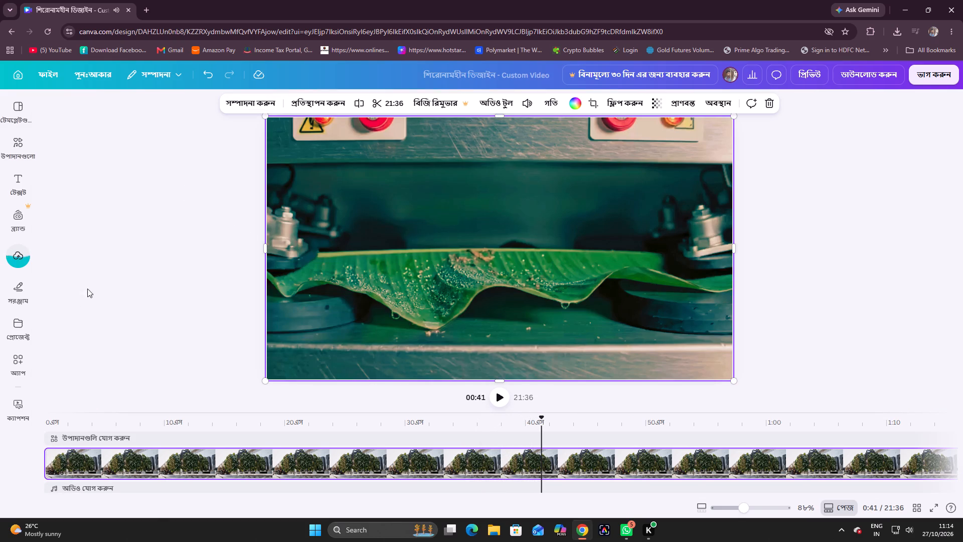
Upload the audio file vo1 from the Downloads folder into the design's uploads.
{"action": "scroll", "coordinate": [115, 370], "scroll_direction": "down", "scroll_amount": 2}
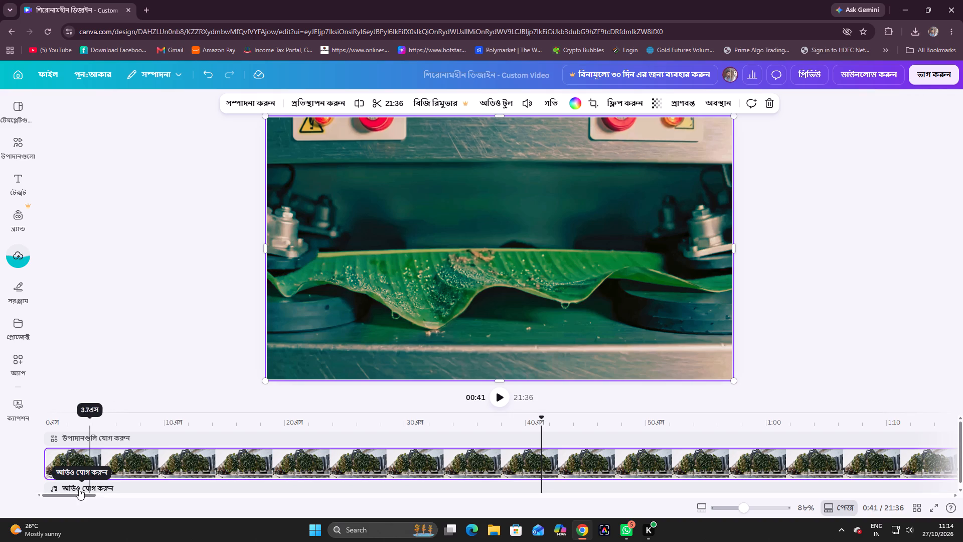
{"action": "left_click", "coordinate": [61, 486]}
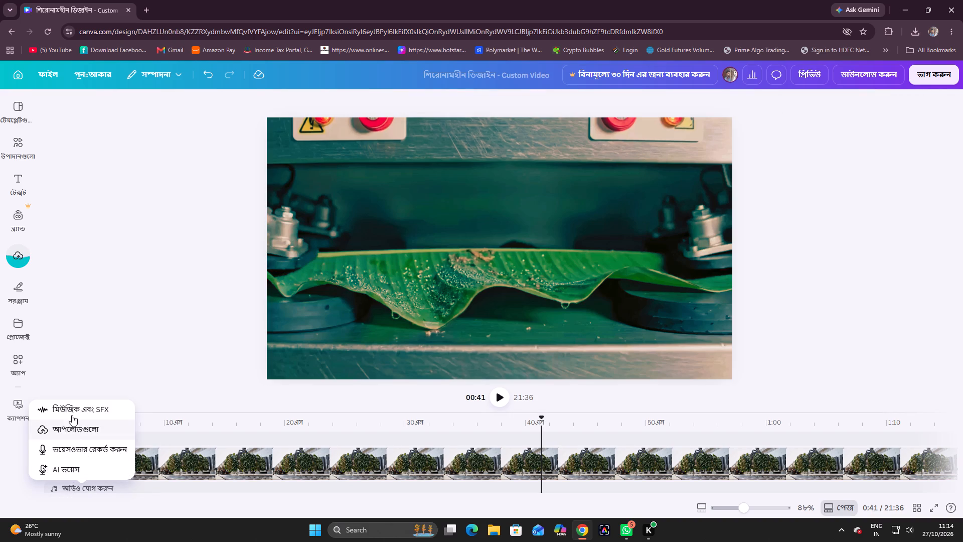
{"action": "left_click", "coordinate": [68, 432]}
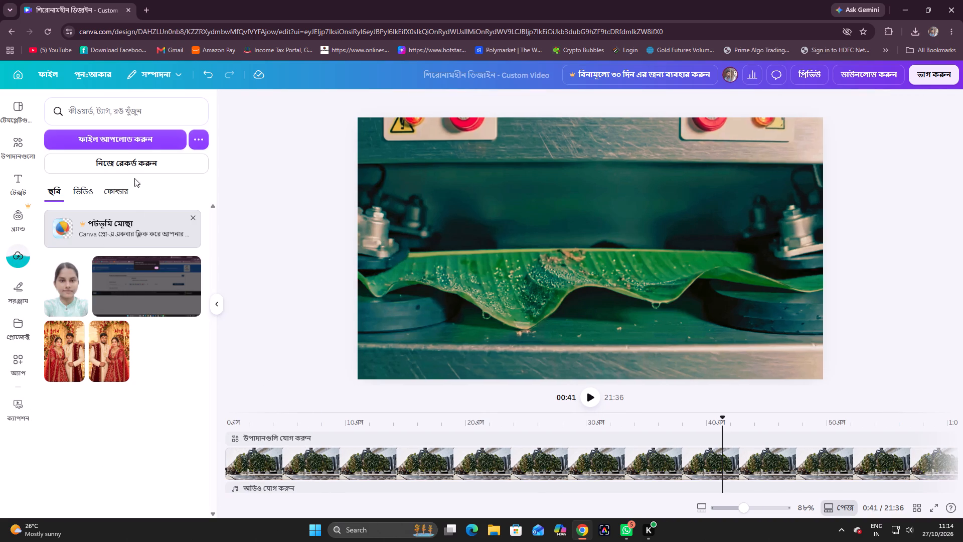
{"action": "left_click", "coordinate": [125, 139]}
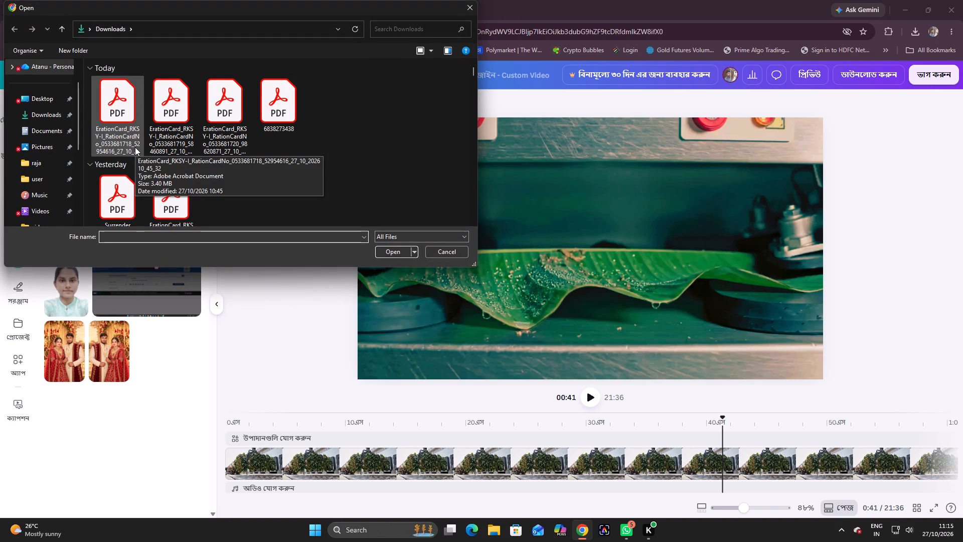
{"action": "scroll", "coordinate": [160, 162], "scroll_direction": "down", "scroll_amount": 7}
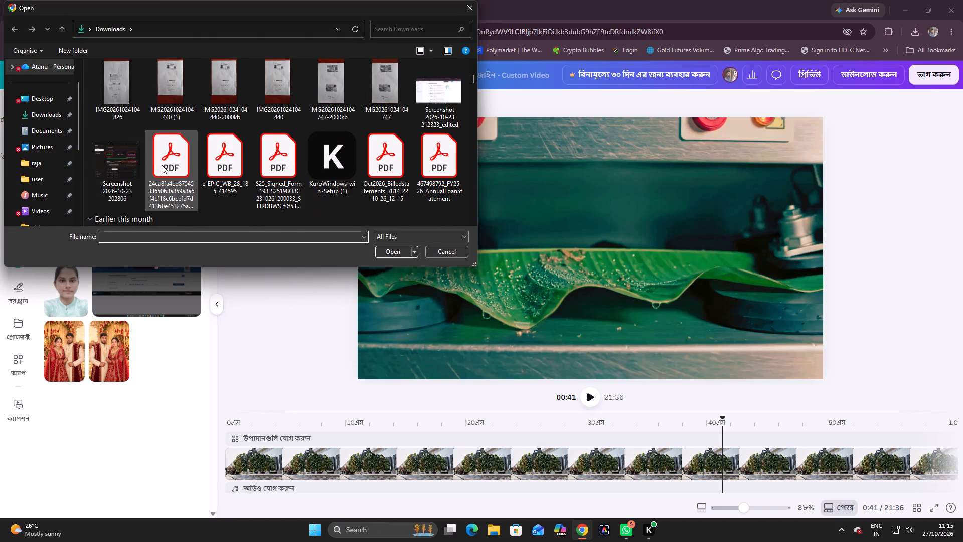
{"action": "scroll", "coordinate": [162, 165], "scroll_direction": "down", "scroll_amount": 3}
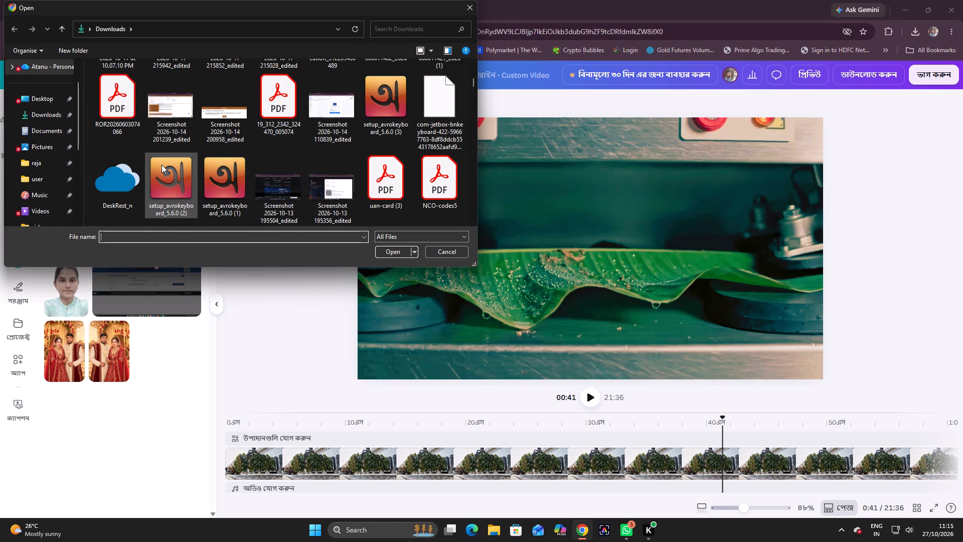
{"action": "scroll", "coordinate": [162, 165], "scroll_direction": "down", "scroll_amount": 4}
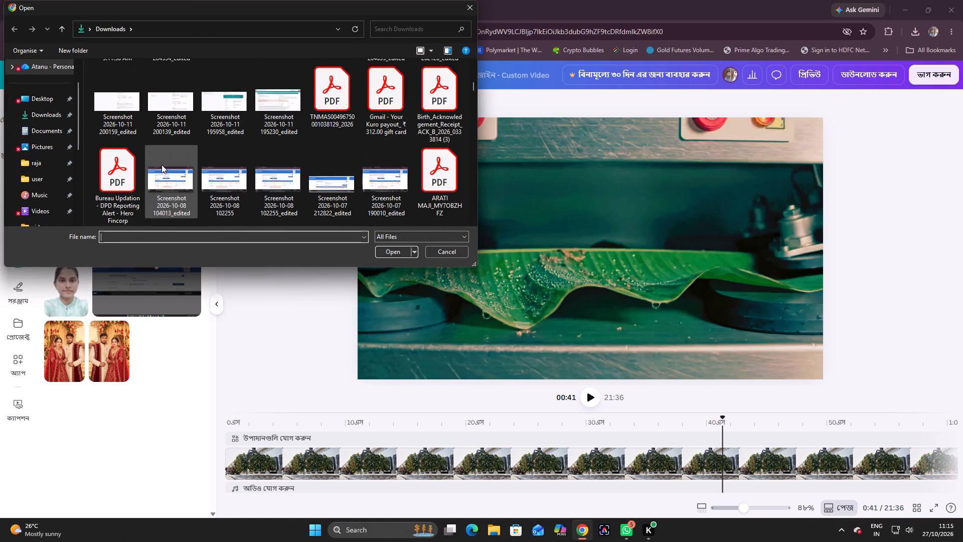
{"action": "scroll", "coordinate": [162, 165], "scroll_direction": "down", "scroll_amount": 3}
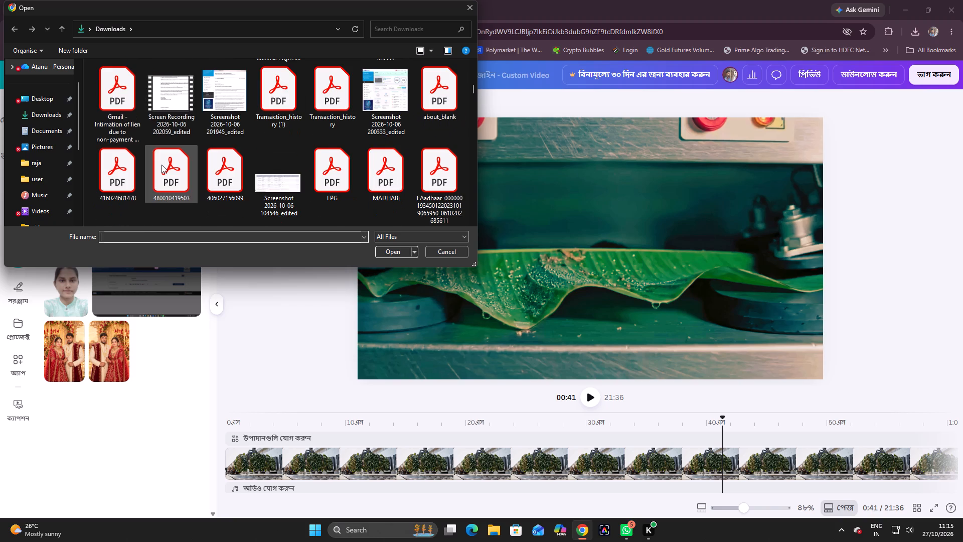
{"action": "scroll", "coordinate": [162, 165], "scroll_direction": "down", "scroll_amount": 3}
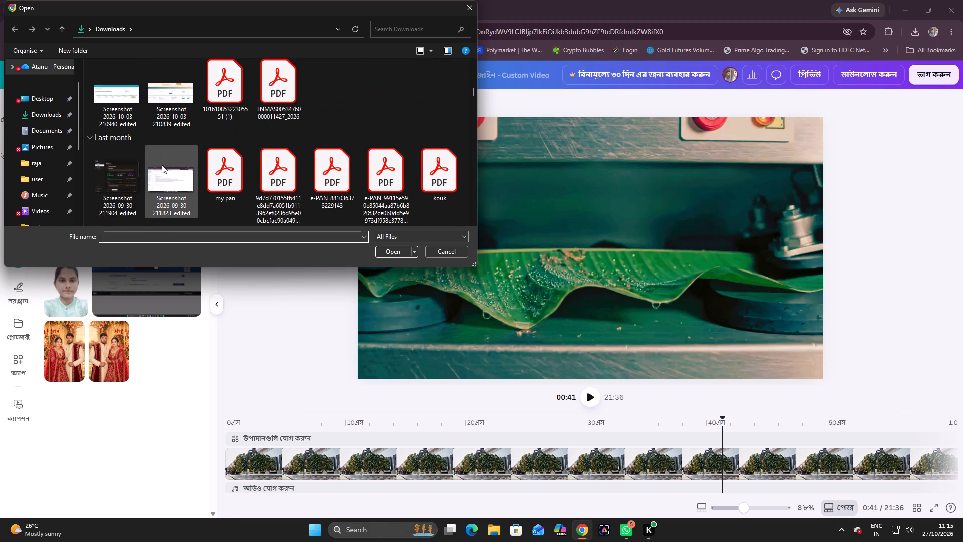
{"action": "scroll", "coordinate": [162, 165], "scroll_direction": "down", "scroll_amount": 3}
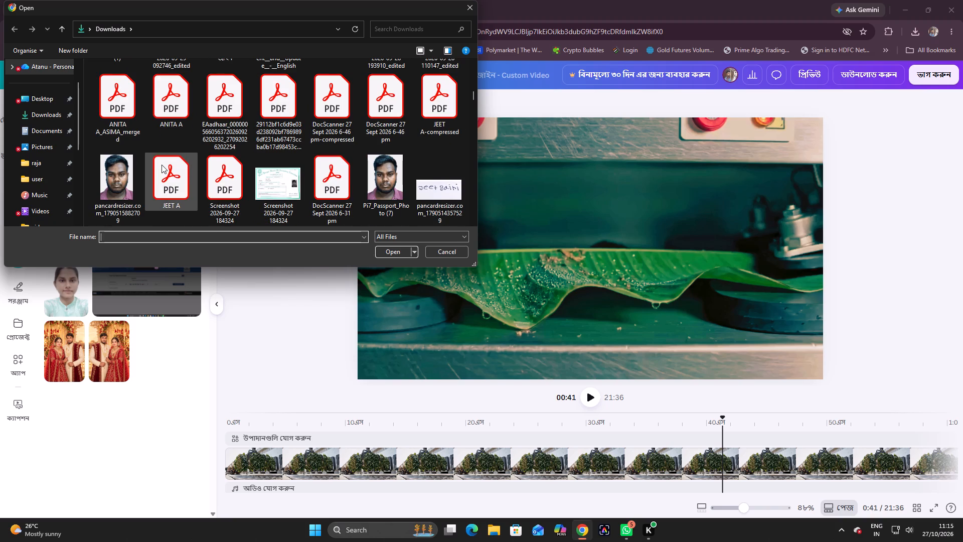
{"action": "scroll", "coordinate": [162, 165], "scroll_direction": "down", "scroll_amount": 3}
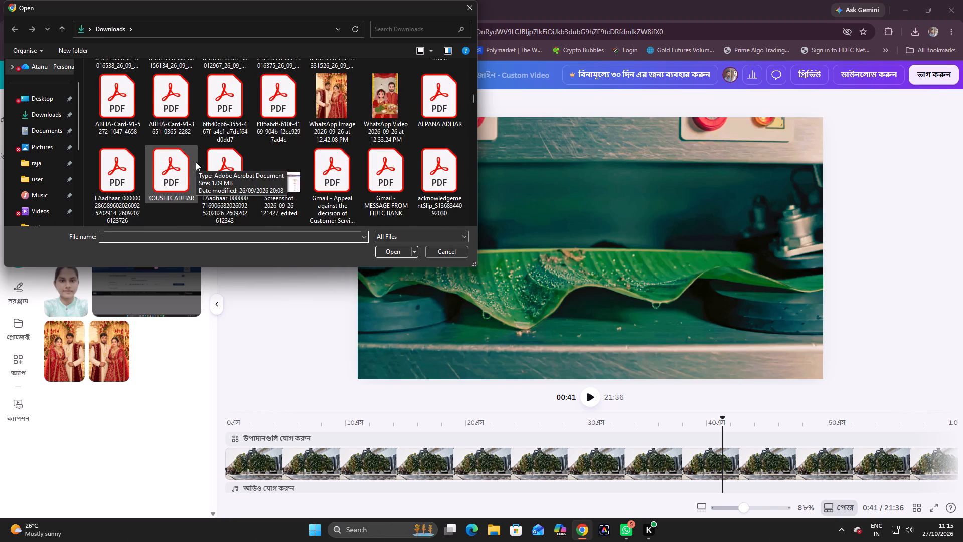
{"action": "scroll", "coordinate": [196, 162], "scroll_direction": "down", "scroll_amount": 8}
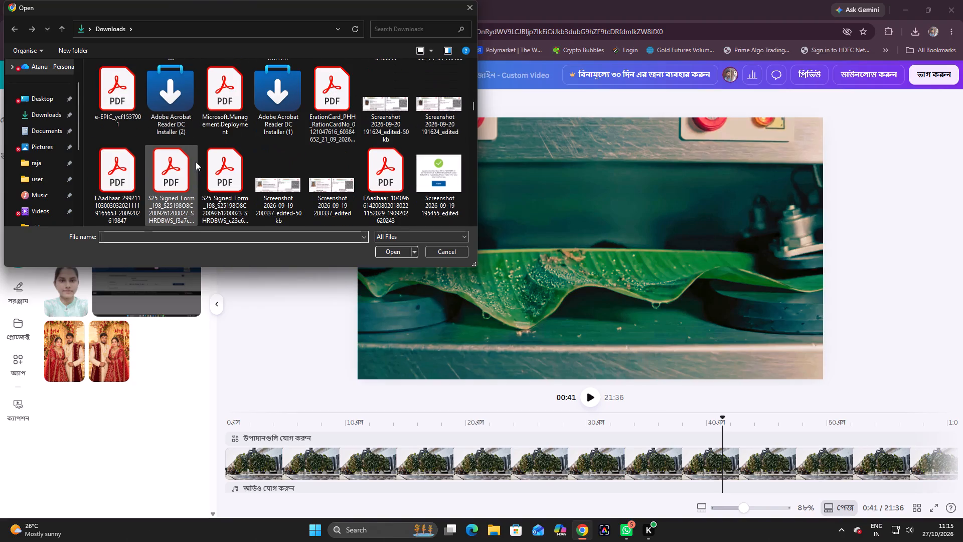
{"action": "scroll", "coordinate": [196, 162], "scroll_direction": "down", "scroll_amount": 2}
{"action": "scroll", "coordinate": [268, 158], "scroll_direction": "down", "scroll_amount": 2}
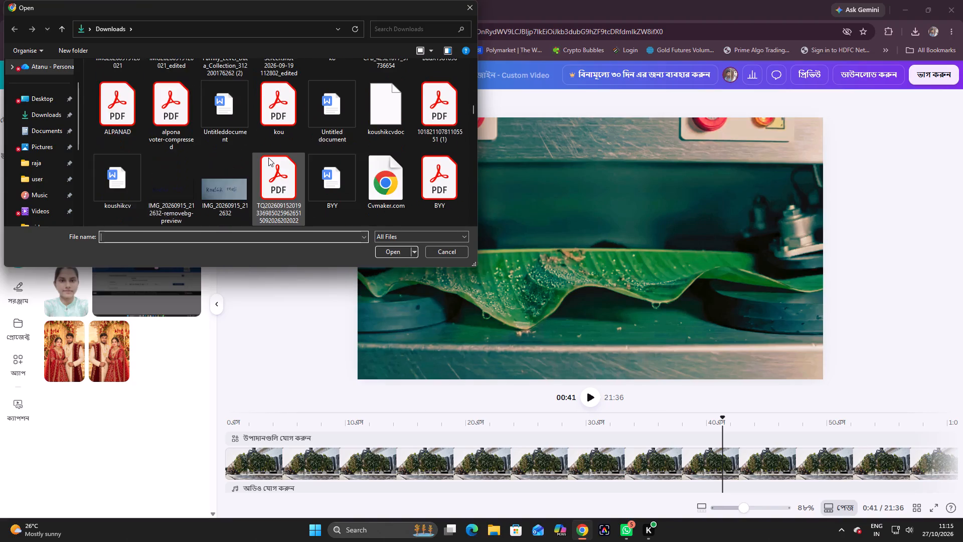
{"action": "scroll", "coordinate": [268, 158], "scroll_direction": "down", "scroll_amount": 6}
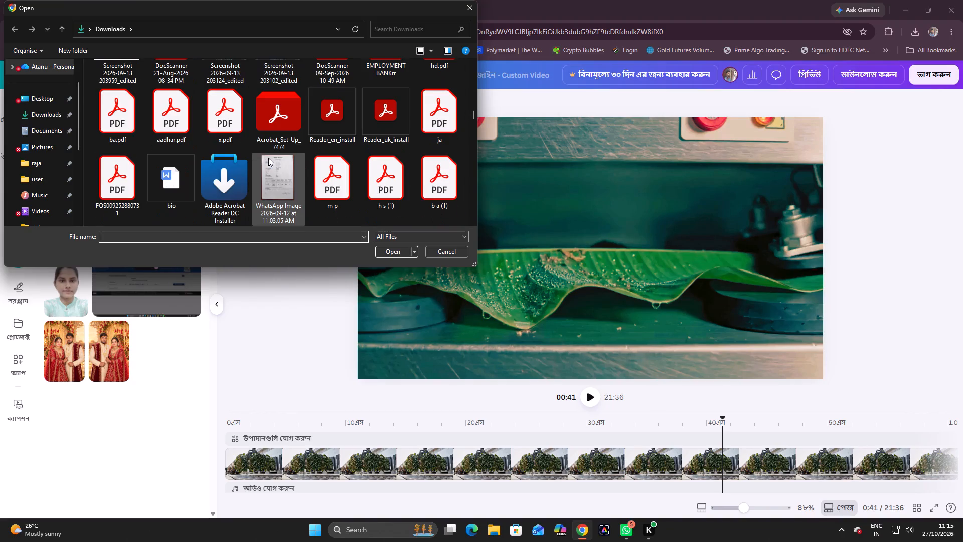
{"action": "scroll", "coordinate": [268, 158], "scroll_direction": "down", "scroll_amount": 3}
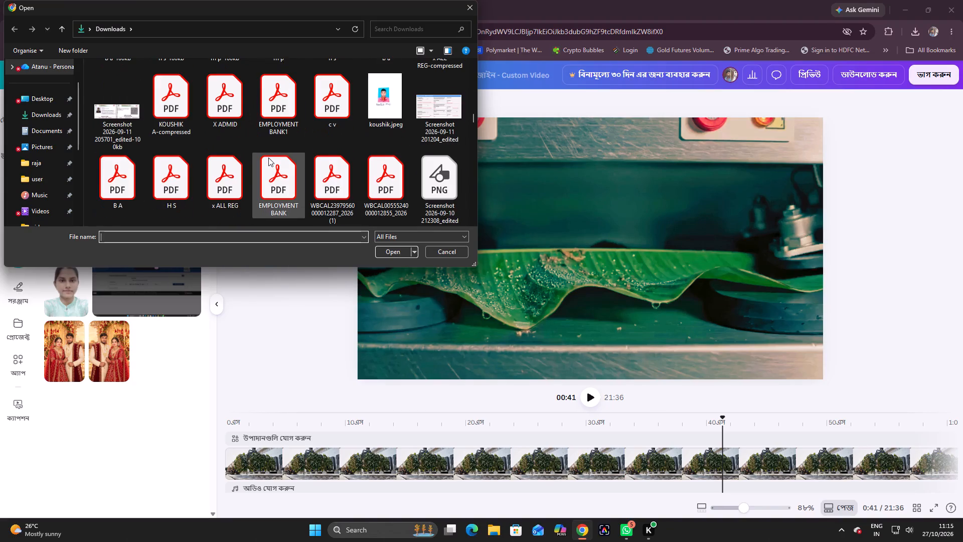
{"action": "scroll", "coordinate": [268, 158], "scroll_direction": "down", "scroll_amount": 6}
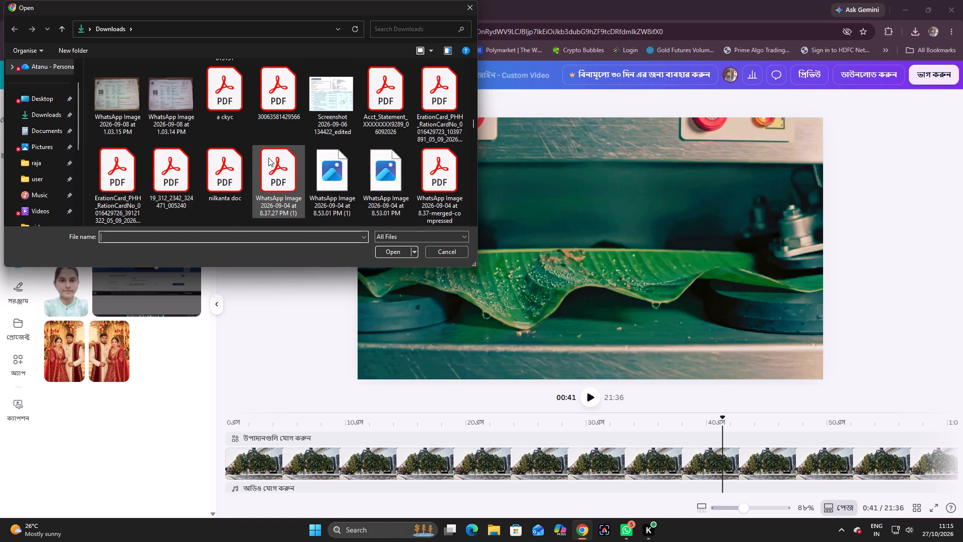
{"action": "scroll", "coordinate": [268, 158], "scroll_direction": "down", "scroll_amount": 3}
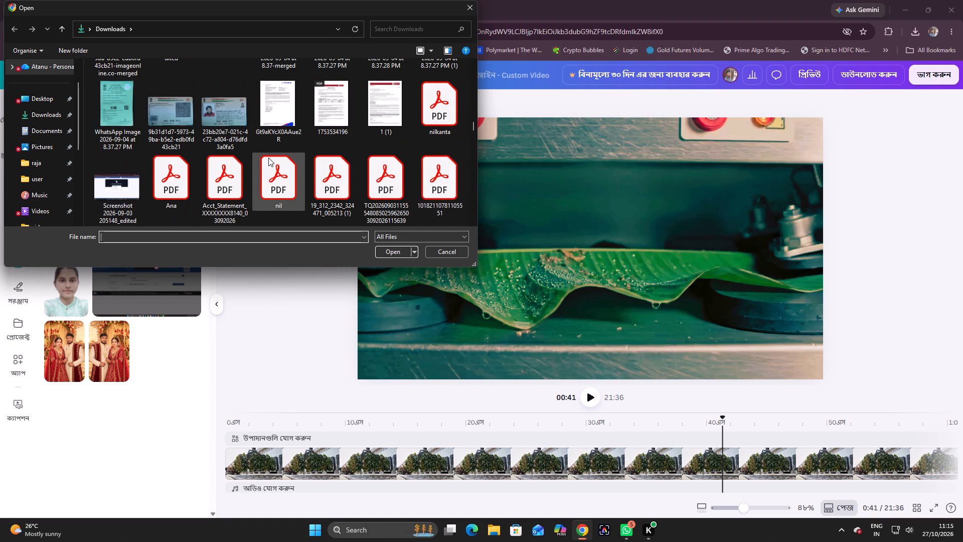
{"action": "scroll", "coordinate": [268, 158], "scroll_direction": "down", "scroll_amount": 8}
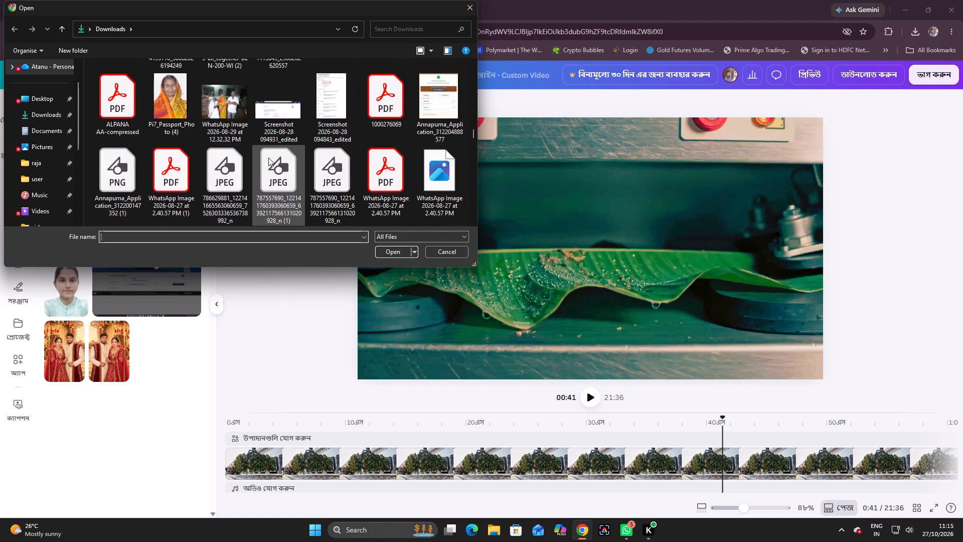
{"action": "scroll", "coordinate": [268, 158], "scroll_direction": "down", "scroll_amount": 7}
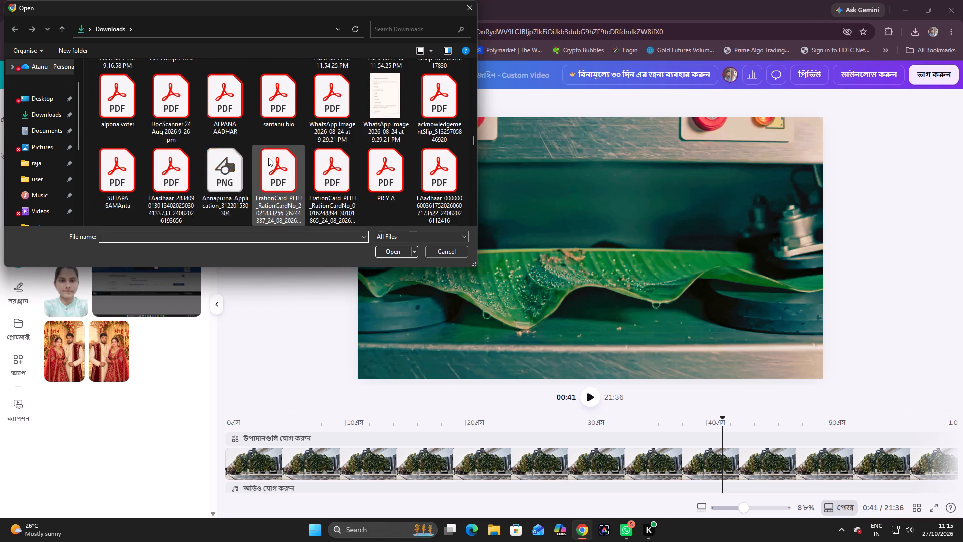
{"action": "scroll", "coordinate": [268, 158], "scroll_direction": "down", "scroll_amount": 8}
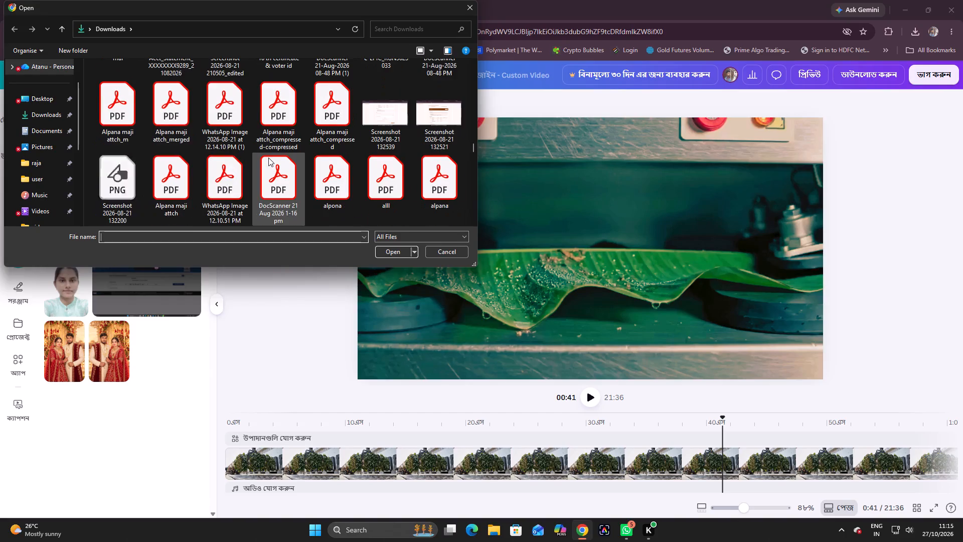
{"action": "scroll", "coordinate": [268, 158], "scroll_direction": "down", "scroll_amount": 4}
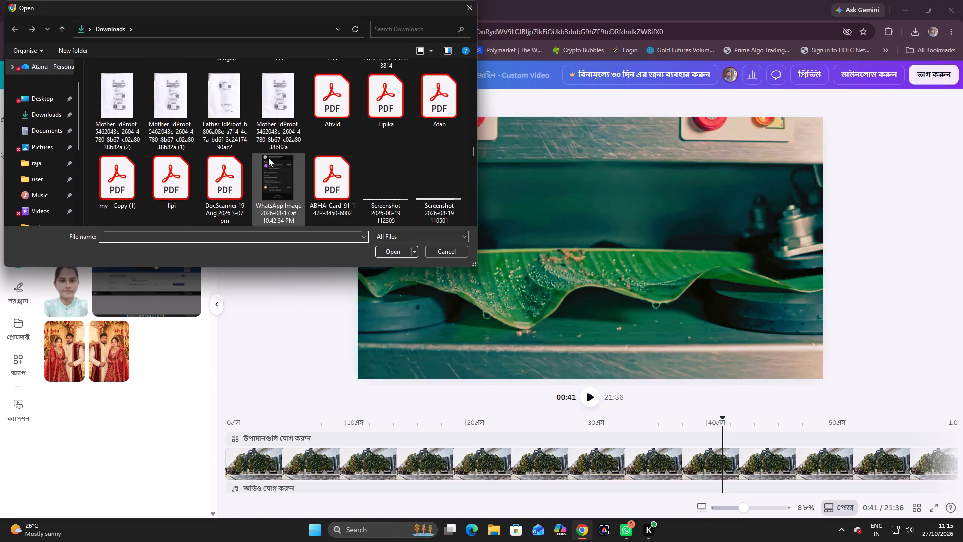
{"action": "scroll", "coordinate": [268, 158], "scroll_direction": "down", "scroll_amount": 6}
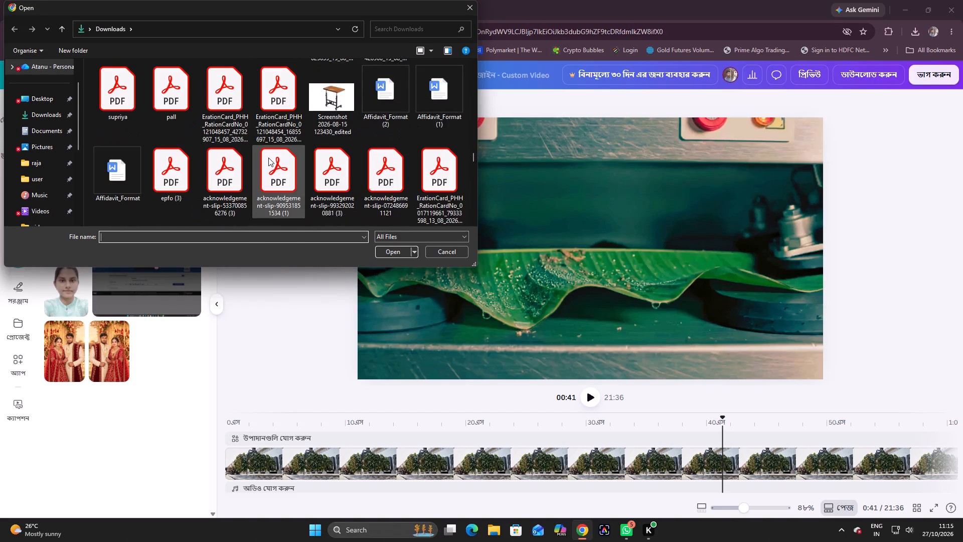
{"action": "scroll", "coordinate": [268, 158], "scroll_direction": "down", "scroll_amount": 4}
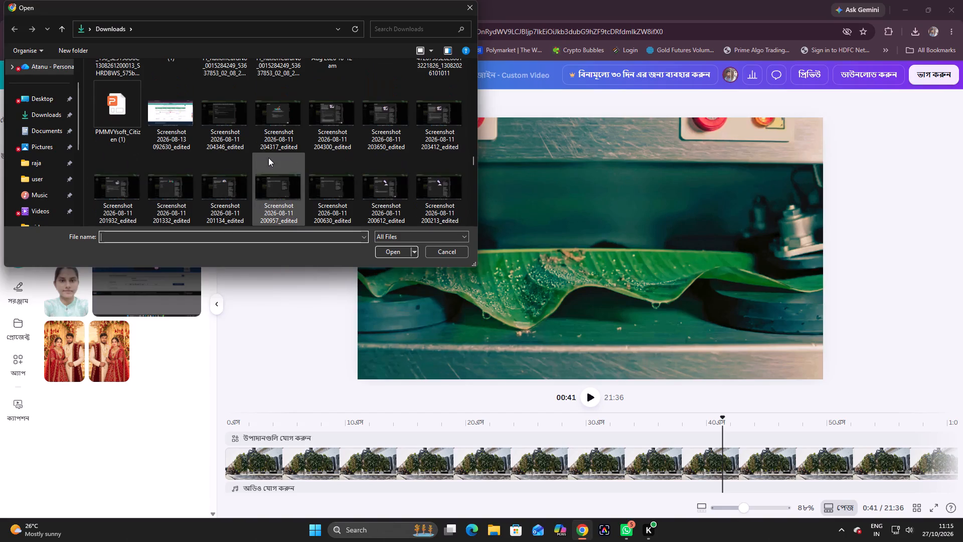
{"action": "scroll", "coordinate": [268, 158], "scroll_direction": "down", "scroll_amount": 2}
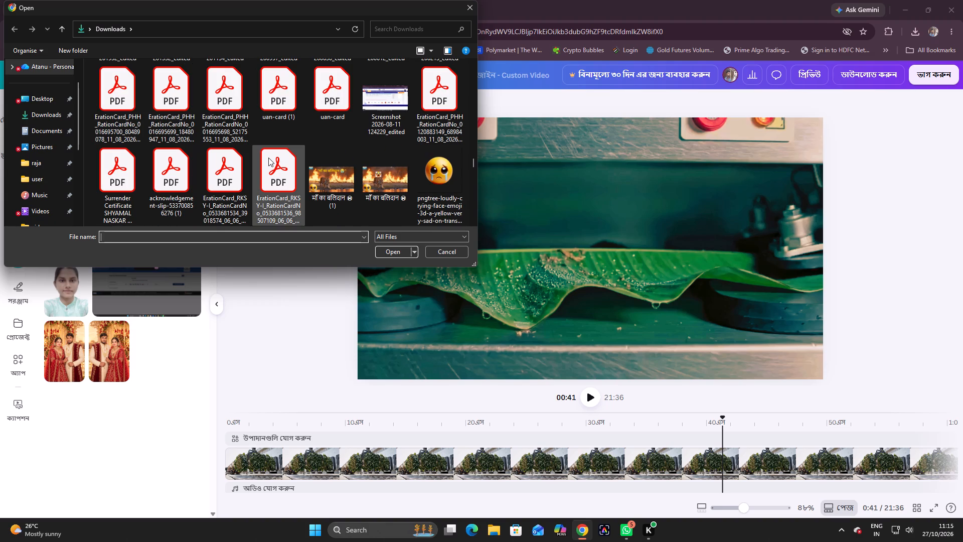
{"action": "scroll", "coordinate": [268, 158], "scroll_direction": "down", "scroll_amount": 2}
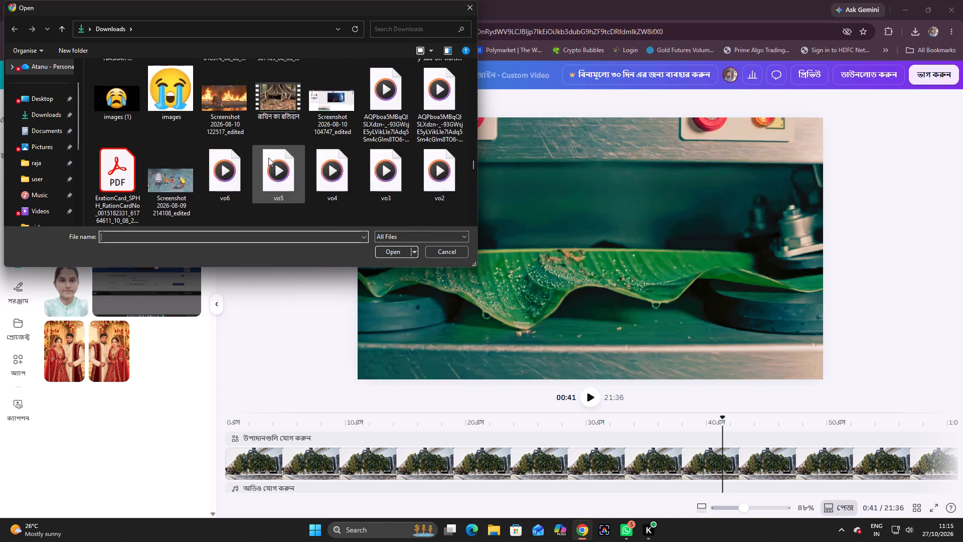
{"action": "scroll", "coordinate": [268, 158], "scroll_direction": "down", "scroll_amount": 1}
{"action": "scroll", "coordinate": [268, 158], "scroll_direction": "up", "scroll_amount": 1}
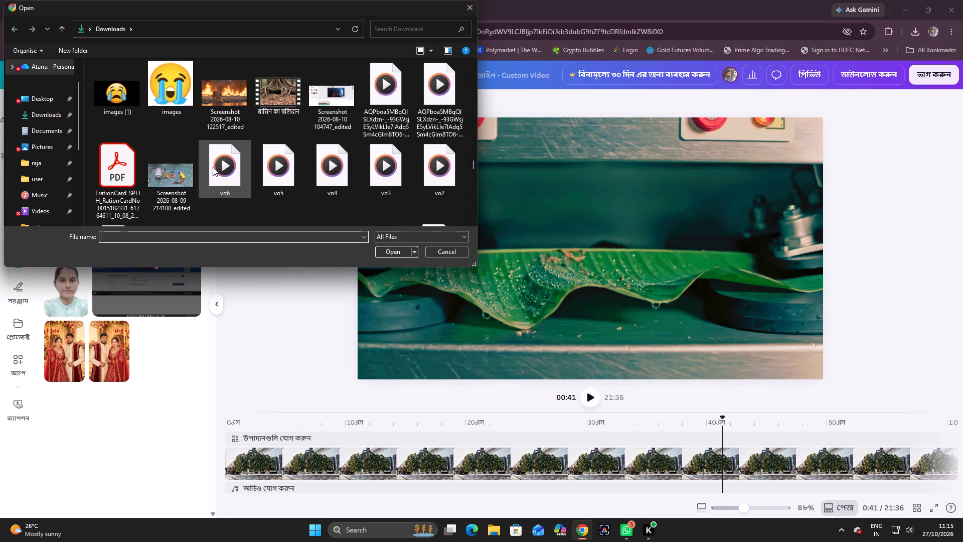
{"action": "scroll", "coordinate": [342, 173], "scroll_direction": "down", "scroll_amount": 1}
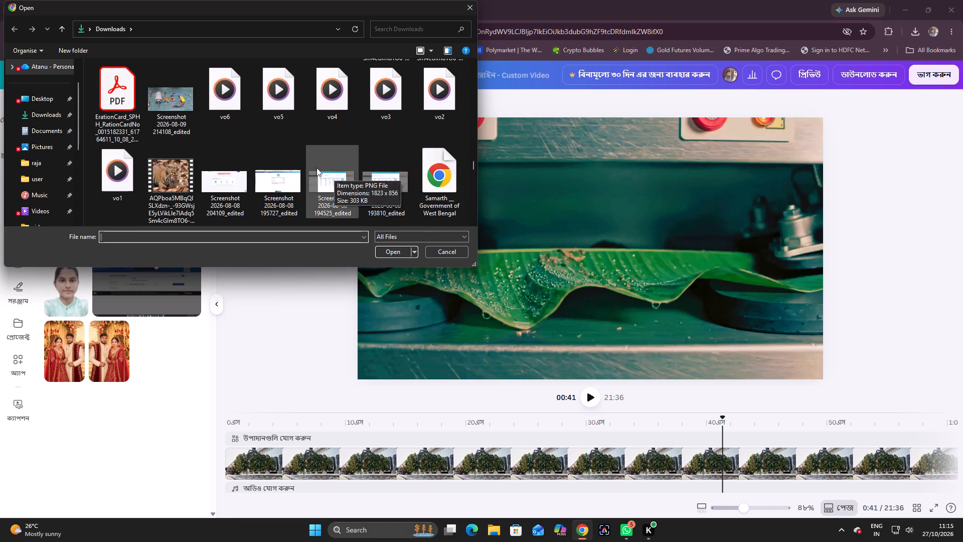
{"action": "left_click", "coordinate": [111, 179]}
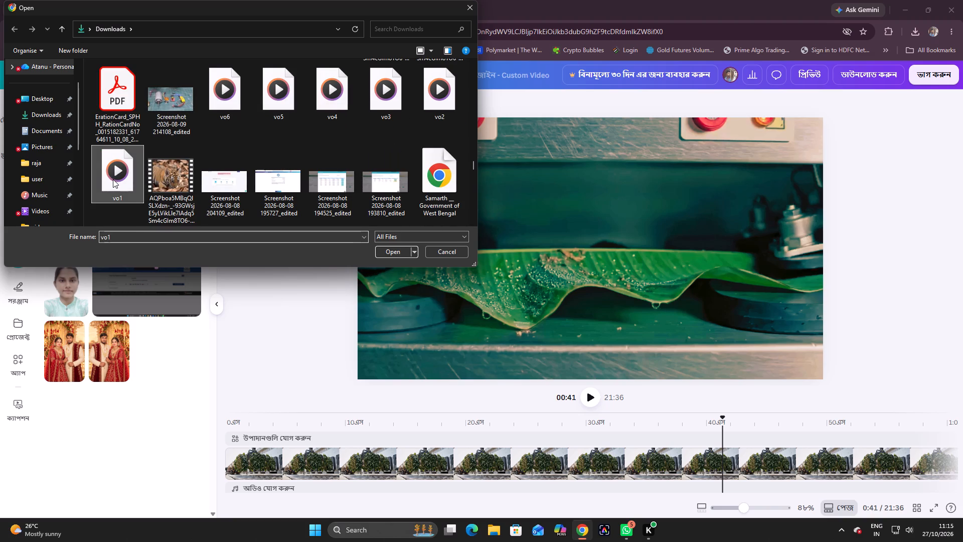
{"action": "left_click", "coordinate": [389, 250]}
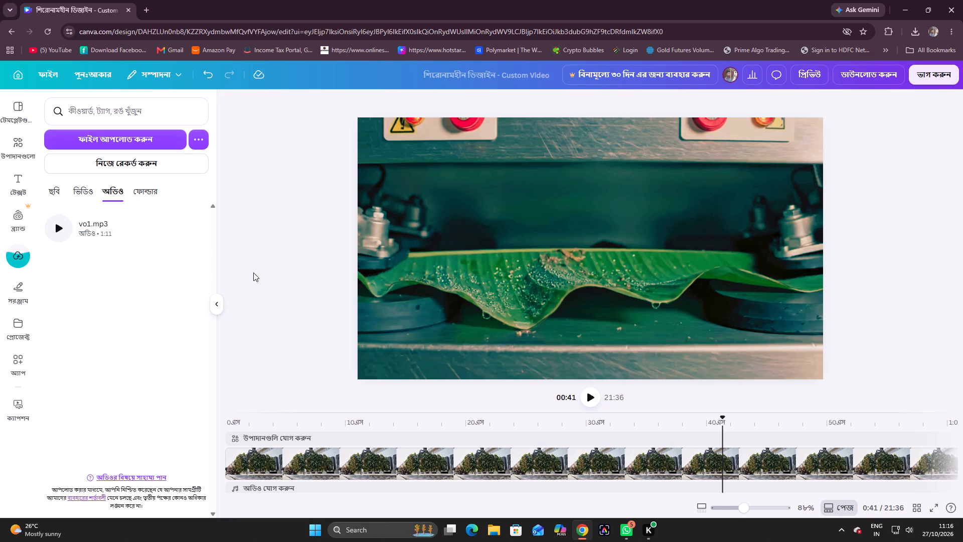
Add the uploaded vo1.mp3 to the timeline's audio track at the 0:41 playhead position.
{"action": "left_click", "coordinate": [140, 226]}
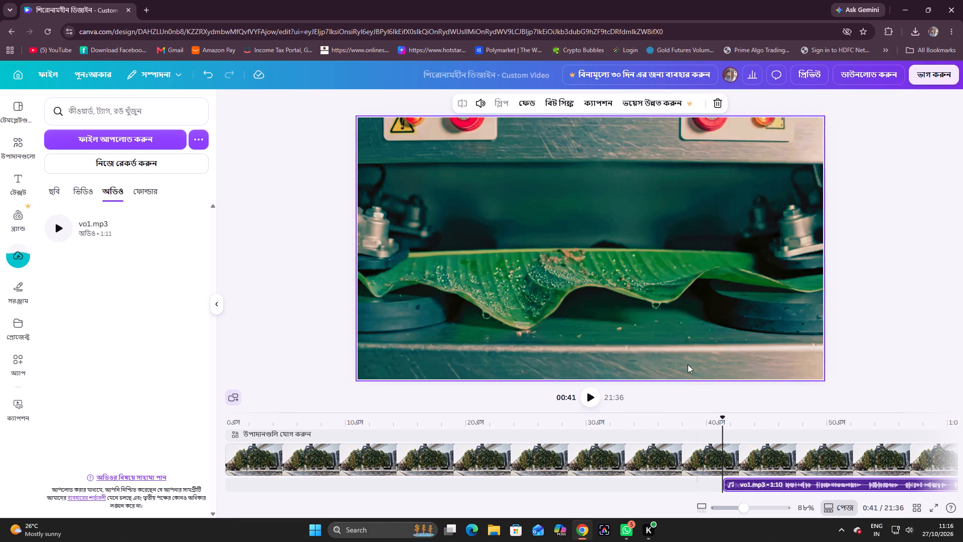
Play the video with the added audio from 0:41, and replay it from about 0:43 to listen.
{"action": "left_click", "coordinate": [590, 394]}
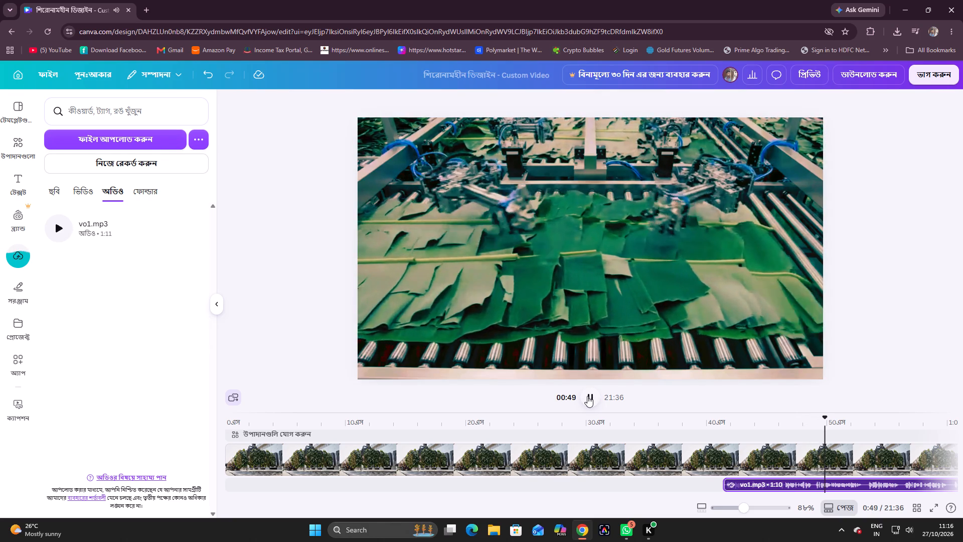
{"action": "left_click", "coordinate": [743, 483]}
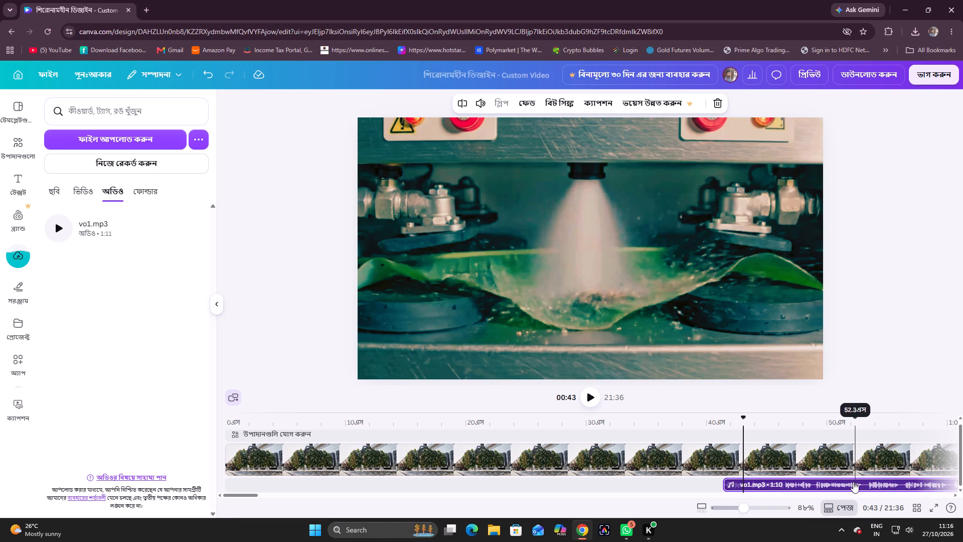
{"action": "left_click", "coordinate": [587, 395]}
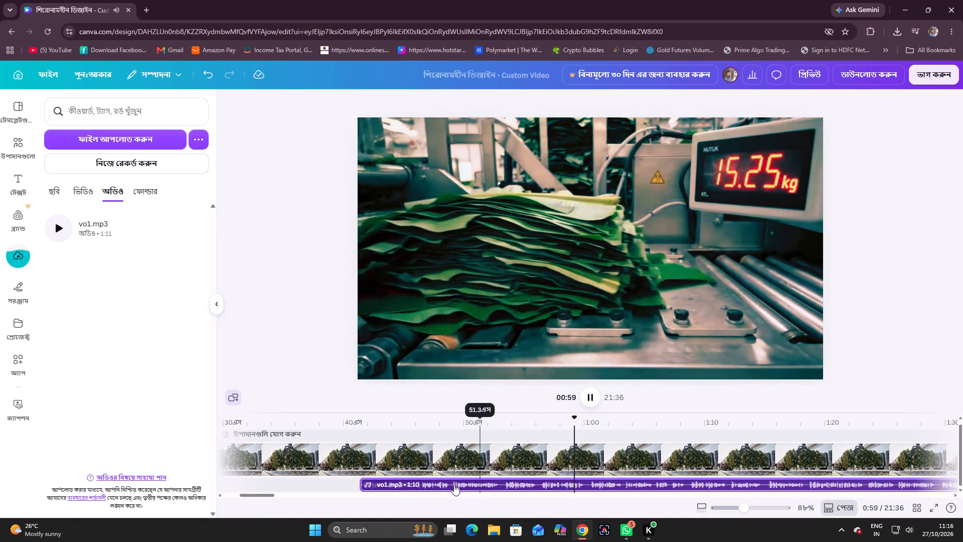
Trim the start of the vo1.mp3 clip to just past the 1:00 mark, leaving 50.2 seconds of audio.
{"action": "left_click_drag", "start_coordinate": [361, 485], "coordinate": [414, 487]}
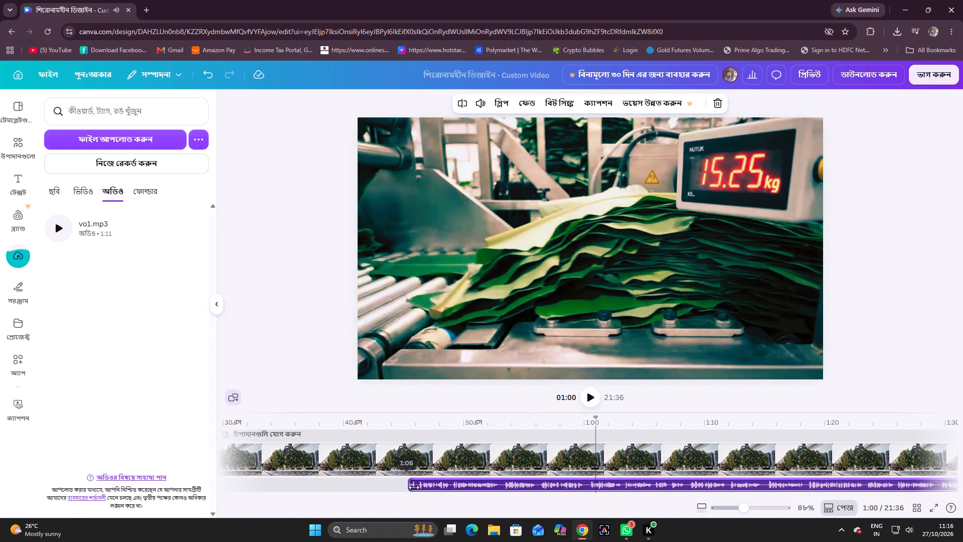
{"action": "left_click_drag", "start_coordinate": [414, 487], "coordinate": [609, 495]}
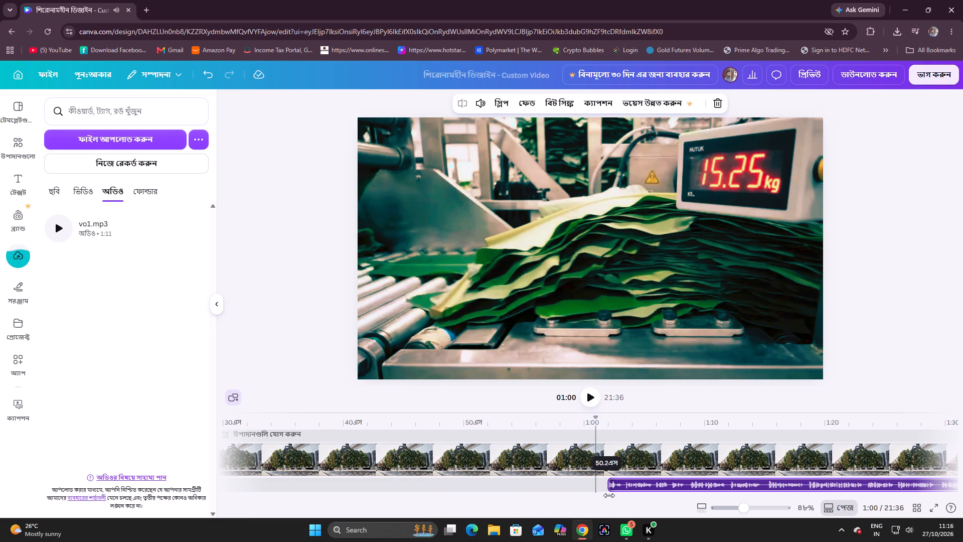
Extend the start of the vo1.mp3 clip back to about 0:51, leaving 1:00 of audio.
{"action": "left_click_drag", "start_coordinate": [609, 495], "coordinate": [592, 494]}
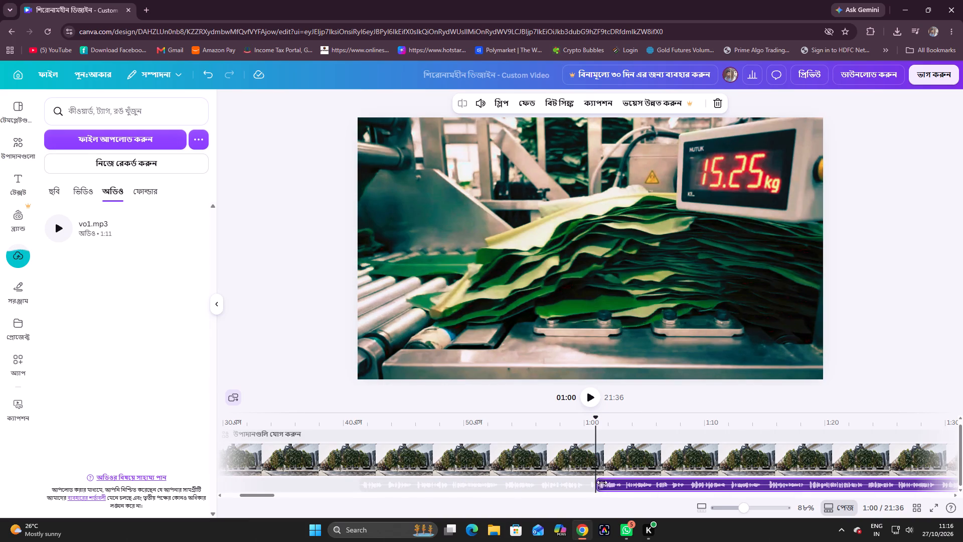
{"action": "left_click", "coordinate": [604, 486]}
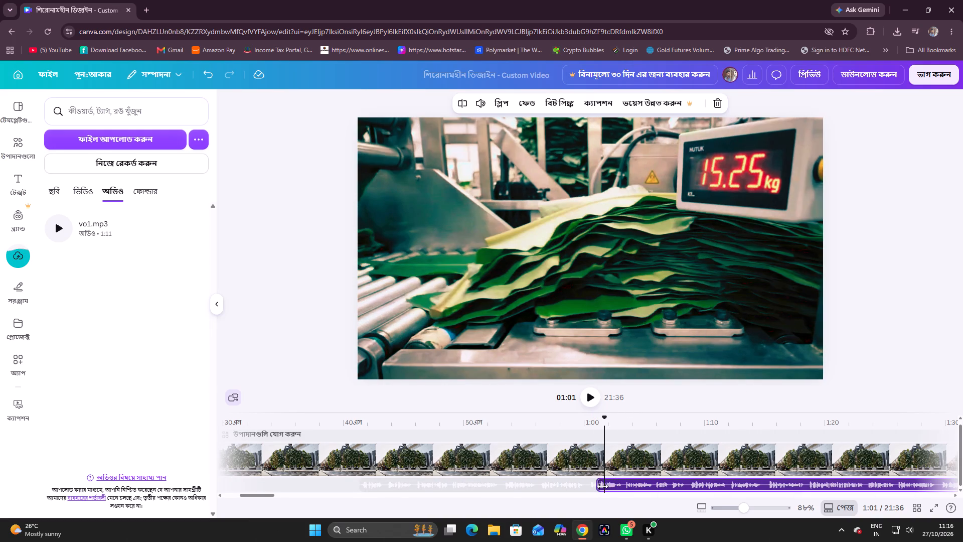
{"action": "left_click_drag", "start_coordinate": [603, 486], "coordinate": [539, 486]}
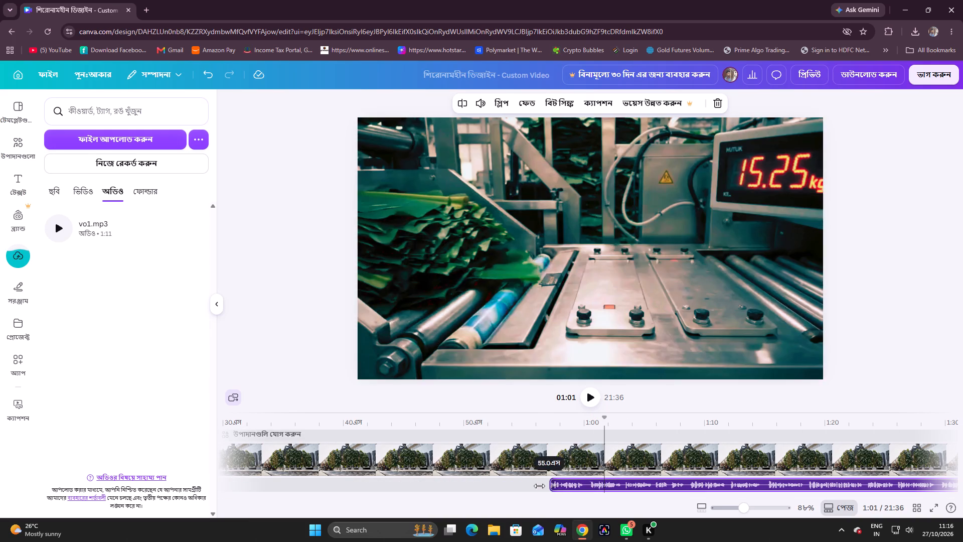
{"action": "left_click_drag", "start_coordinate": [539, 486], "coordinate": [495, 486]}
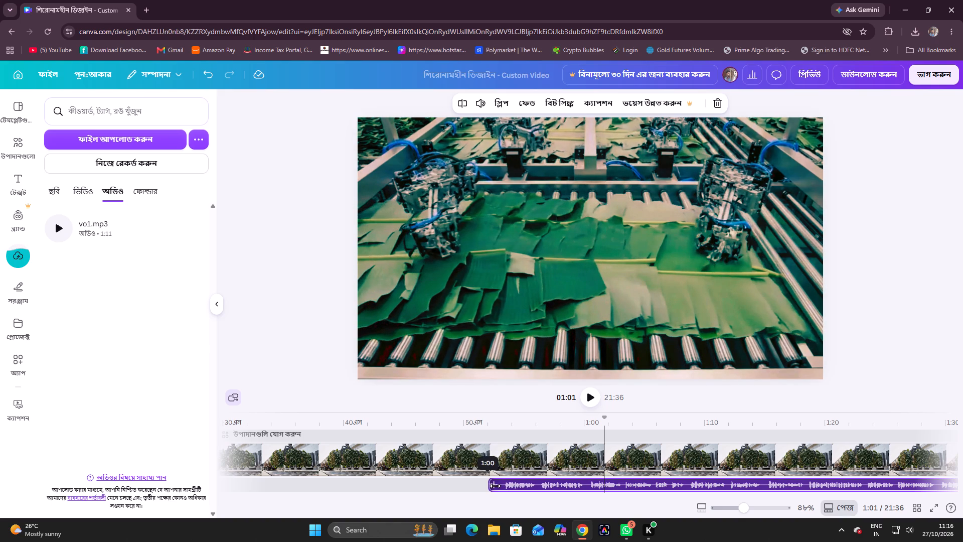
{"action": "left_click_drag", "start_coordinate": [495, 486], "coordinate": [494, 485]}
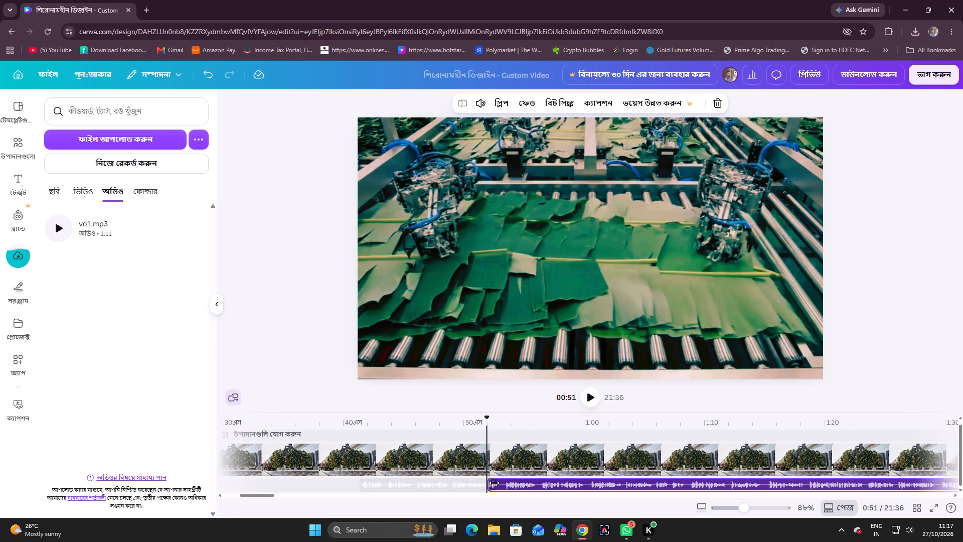
Play the video with the trimmed vo1.mp3 audio from 0:51 to listen, and move the playhead to 1:01.
{"action": "left_click", "coordinate": [592, 395]}
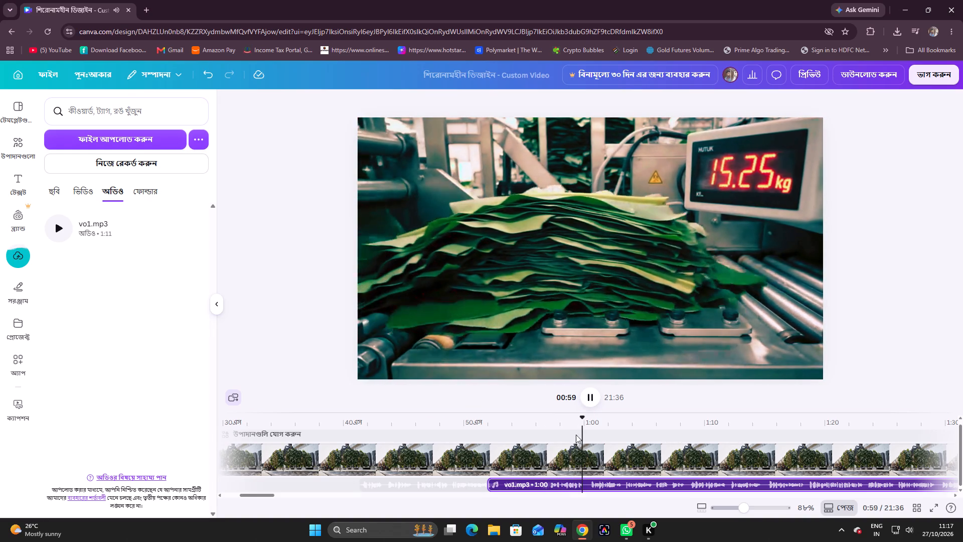
{"action": "left_click", "coordinate": [600, 484]}
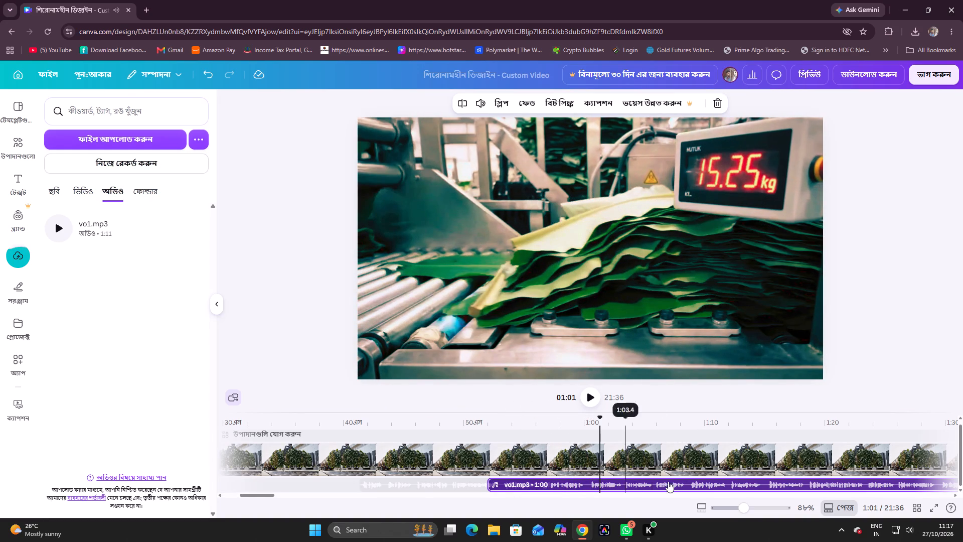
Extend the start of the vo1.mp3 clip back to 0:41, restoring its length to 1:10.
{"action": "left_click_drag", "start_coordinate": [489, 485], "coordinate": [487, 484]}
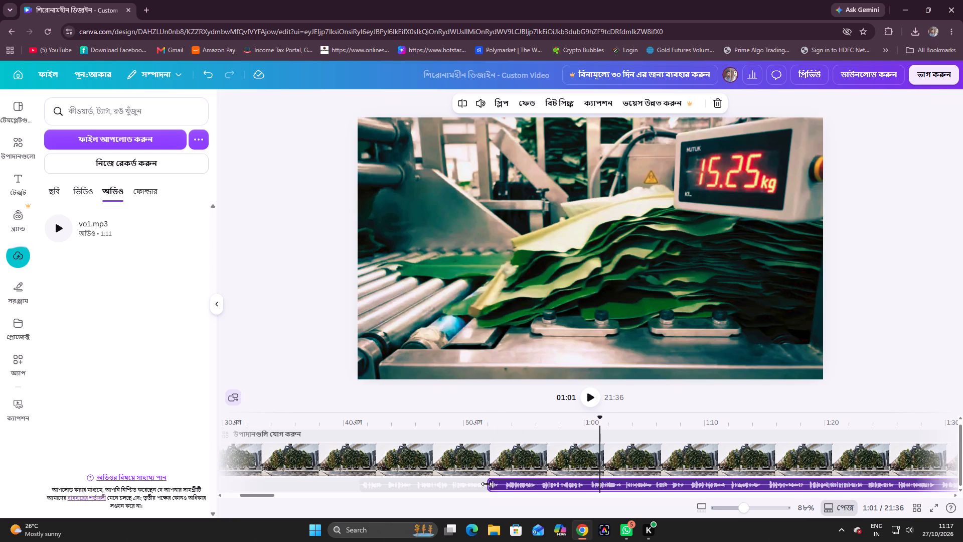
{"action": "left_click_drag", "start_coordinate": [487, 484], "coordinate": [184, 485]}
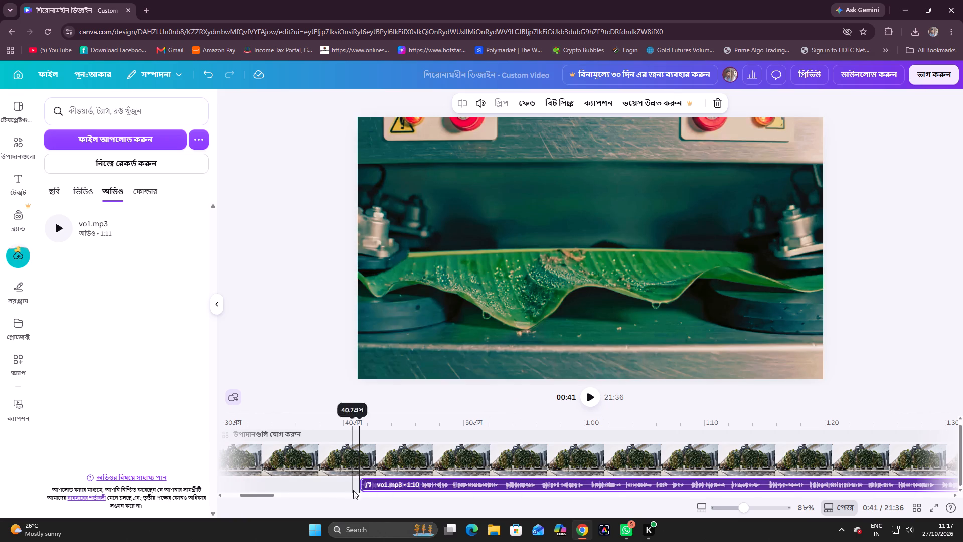
Delete the vo1.mp3 track from the timeline.
{"action": "left_click", "coordinate": [371, 485]}
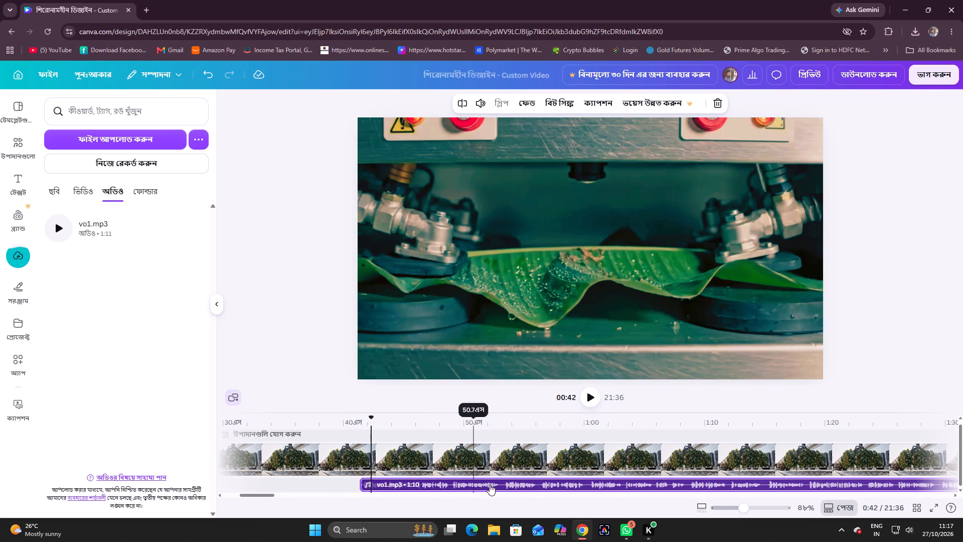
{"action": "double_click", "coordinate": [956, 495]}
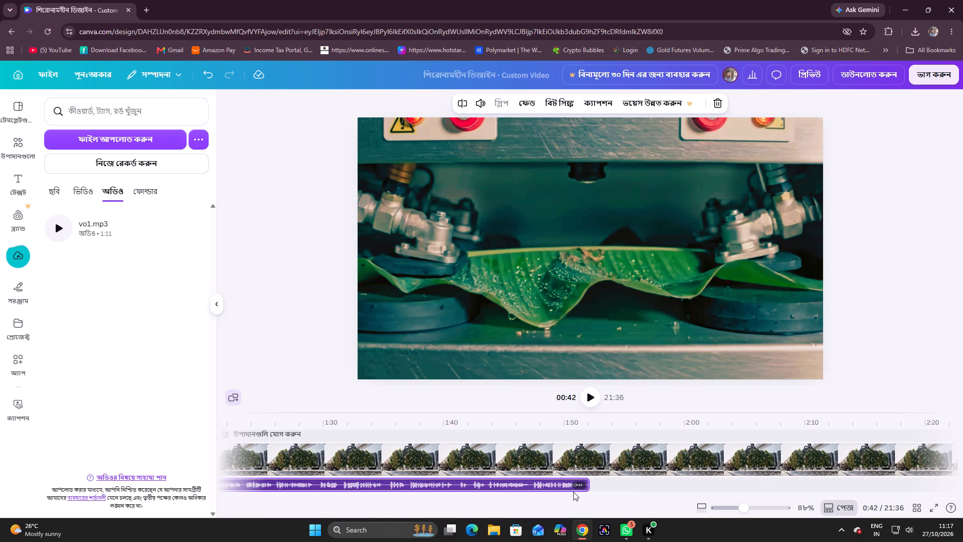
{"action": "left_click", "coordinate": [579, 486]}
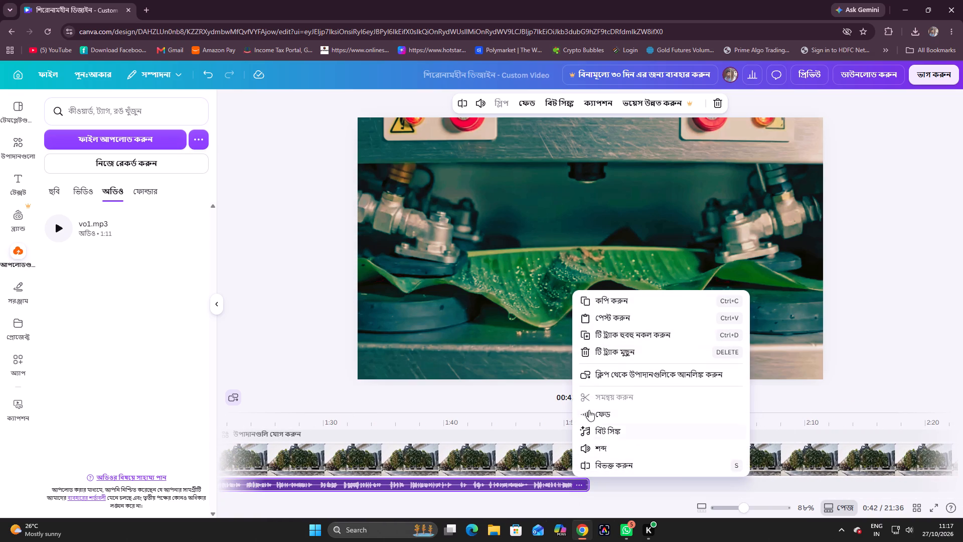
{"action": "left_click", "coordinate": [606, 354]}
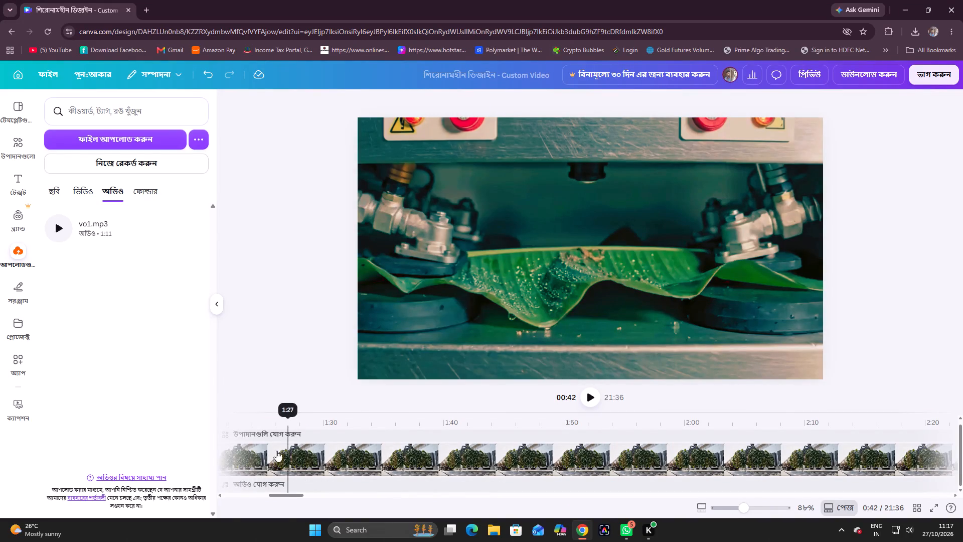
Preview the video from 0:42 with the side panel collapsed, skipping ahead to about 1:00 and from 1:40 to around 2:37.
{"action": "left_click", "coordinate": [221, 301]}
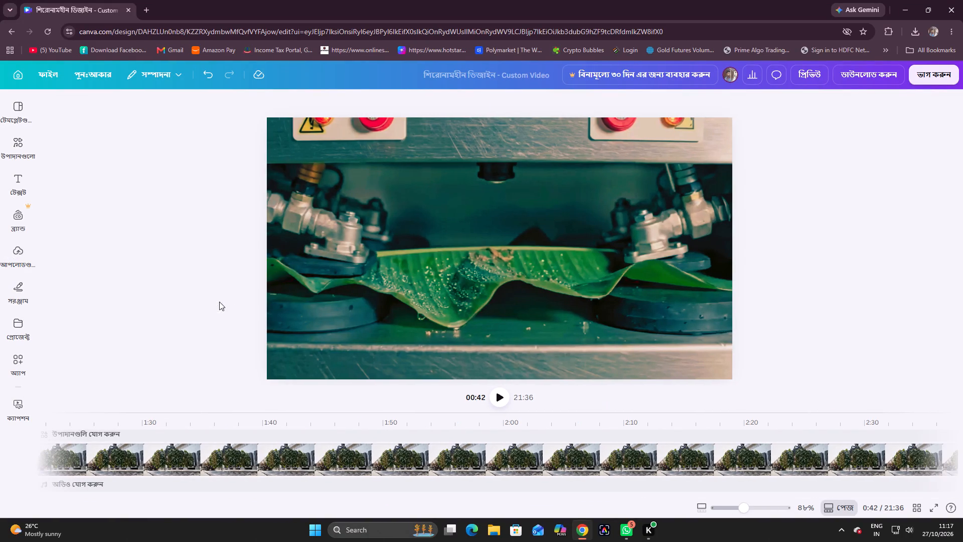
{"action": "left_click", "coordinate": [500, 397]}
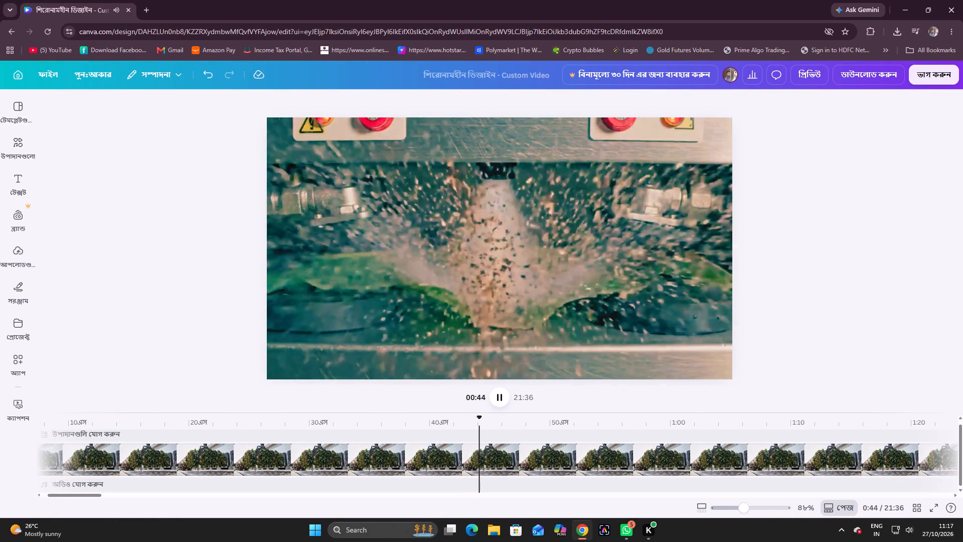
{"action": "left_click_drag", "start_coordinate": [484, 418], "coordinate": [675, 426]}
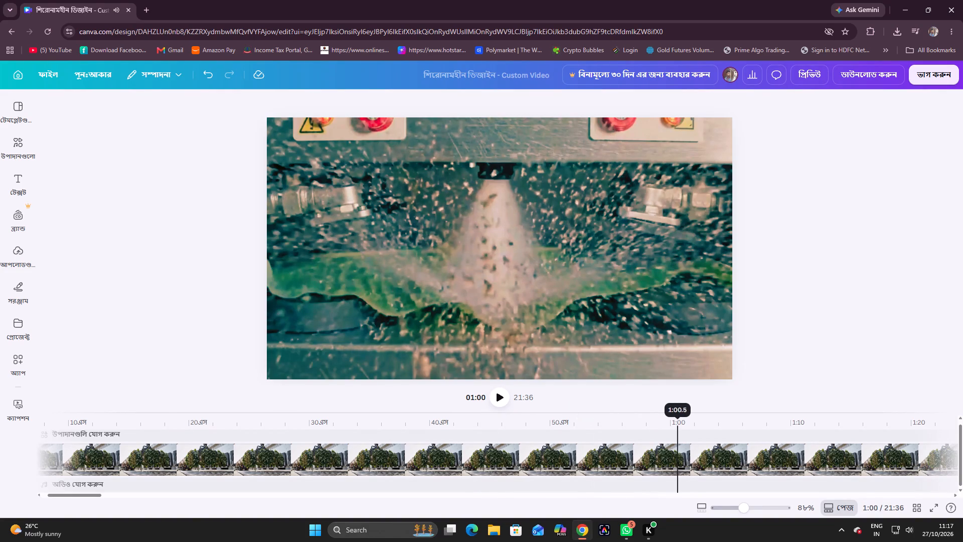
{"action": "left_click_drag", "start_coordinate": [675, 426], "coordinate": [667, 426]}
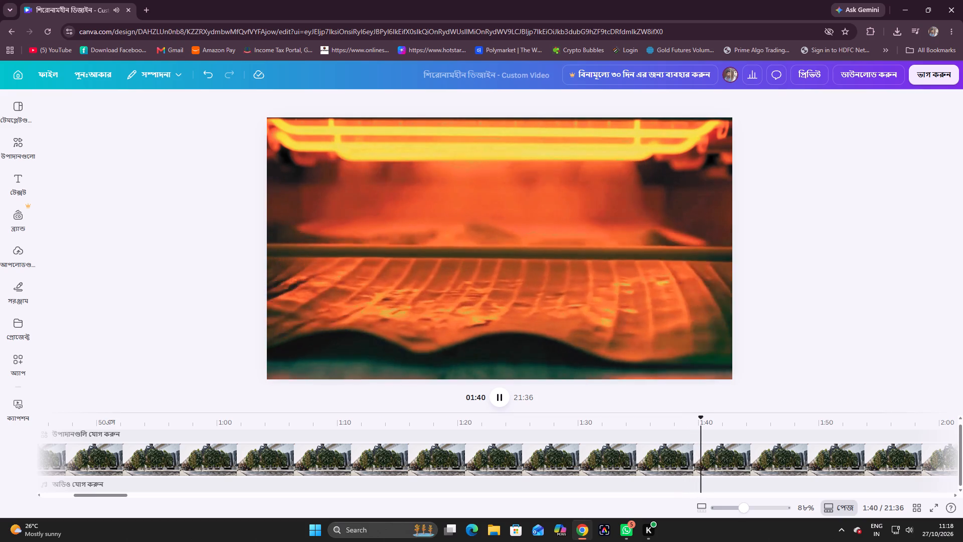
{"action": "left_click_drag", "start_coordinate": [714, 418], "coordinate": [836, 422]}
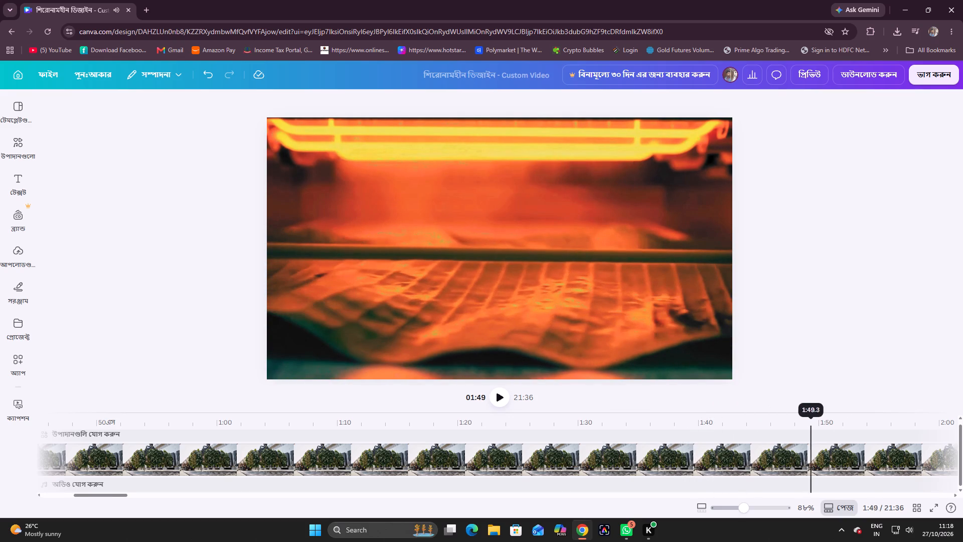
{"action": "left_click_drag", "start_coordinate": [836, 422], "coordinate": [894, 423]}
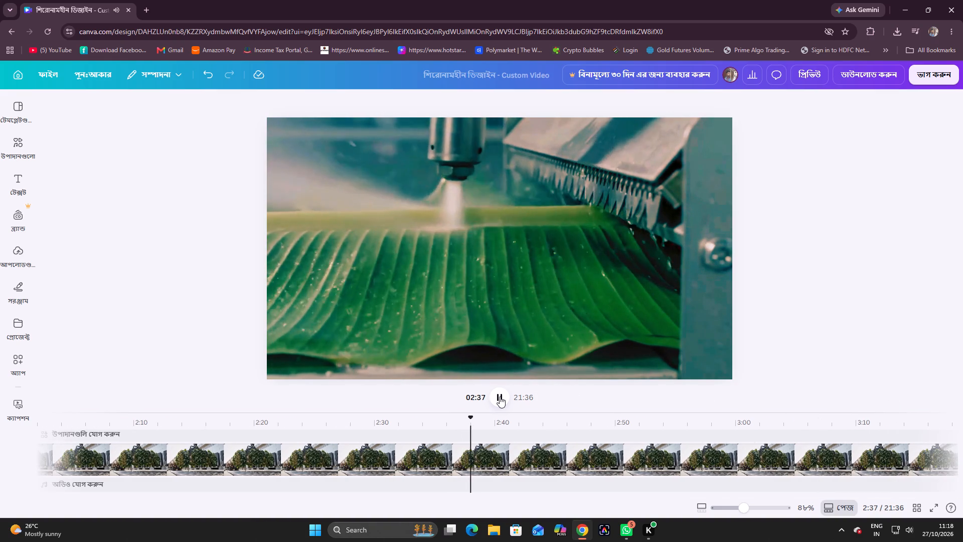
Raise the system sound volume slightly.
{"action": "left_click", "coordinate": [908, 529]}
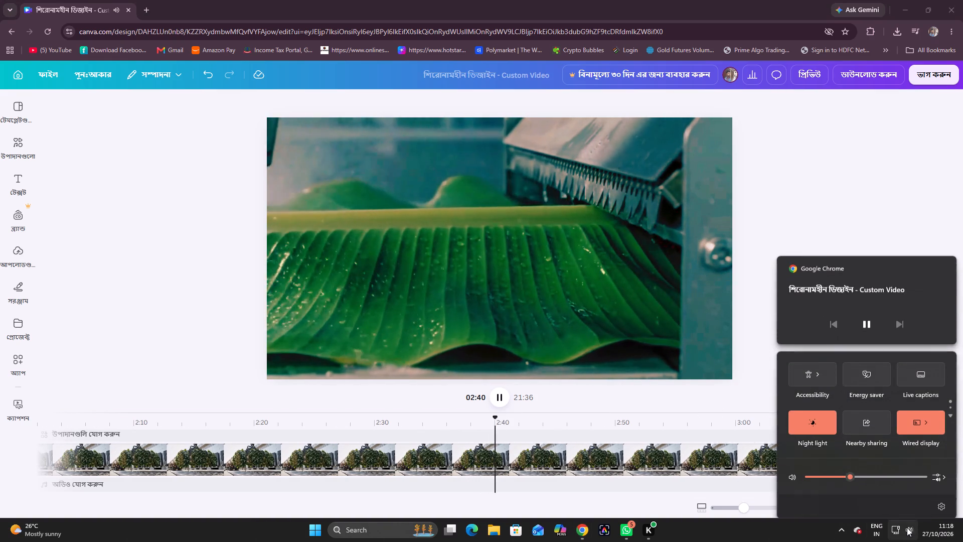
{"action": "left_click", "coordinate": [863, 470]}
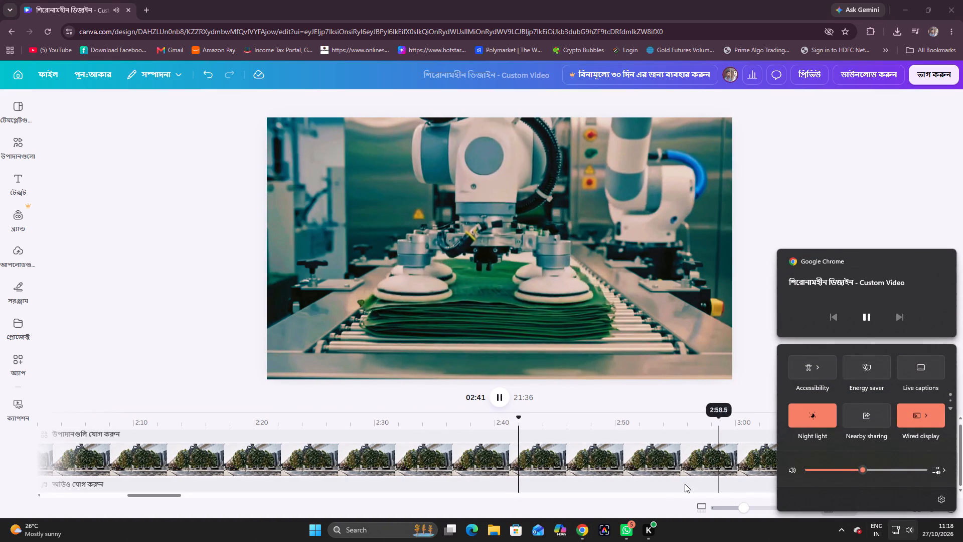
Continue watching the video from about 2:41 and pause it at 3:39.
{"action": "left_click", "coordinate": [502, 399]}
{"action": "left_click", "coordinate": [502, 399]}
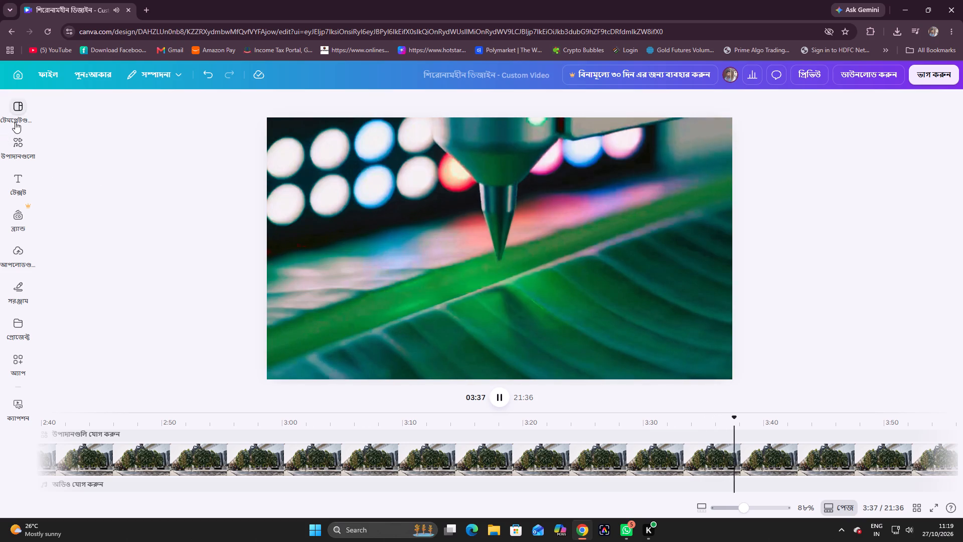
{"action": "left_click", "coordinate": [501, 393]}
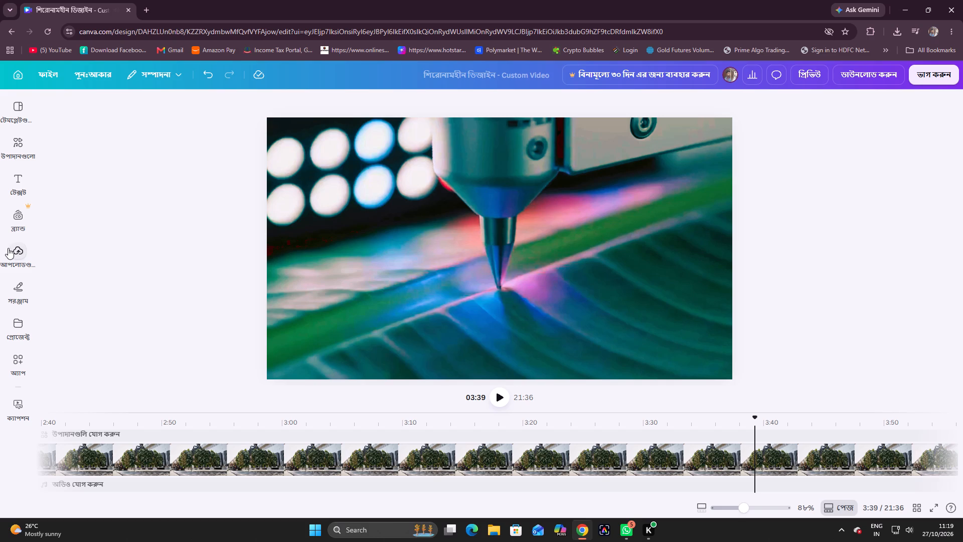
Upload the Toon Golpo Kahani banner image 4c4da4c5-de27-4be2-8bec-ee636d81af48 from the Downloads folder.
{"action": "left_click", "coordinate": [17, 259]}
{"action": "left_click", "coordinate": [122, 141]}
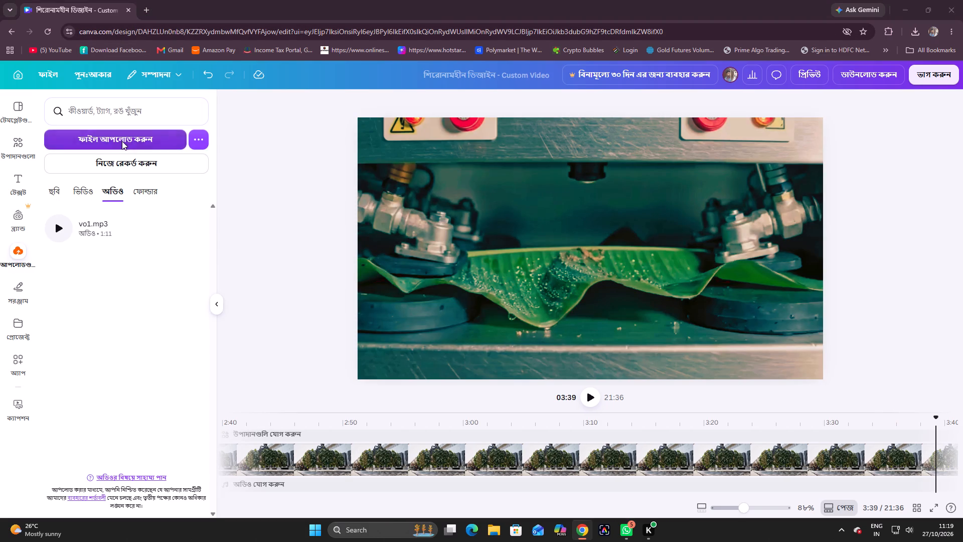
{"action": "scroll", "coordinate": [126, 141], "scroll_direction": "down", "scroll_amount": 8}
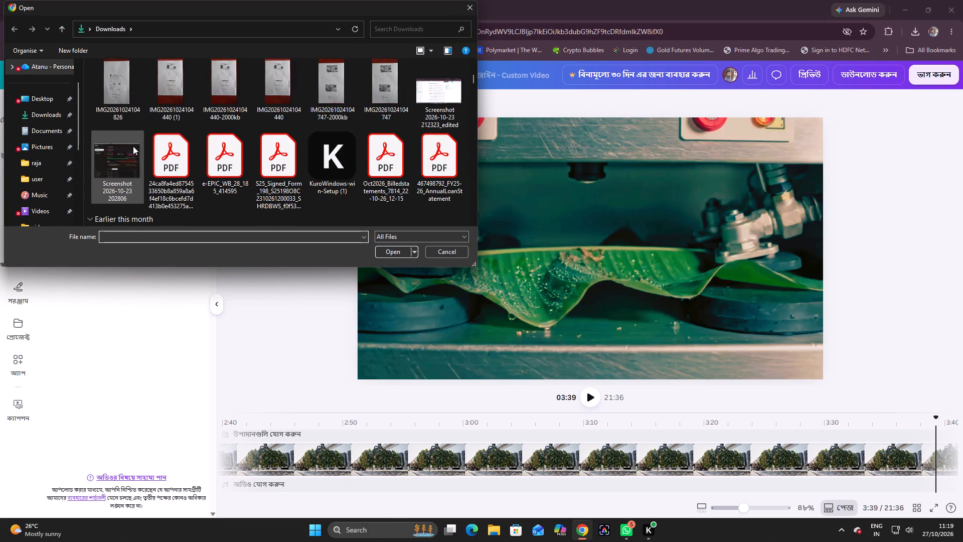
{"action": "scroll", "coordinate": [133, 145], "scroll_direction": "down", "scroll_amount": 13}
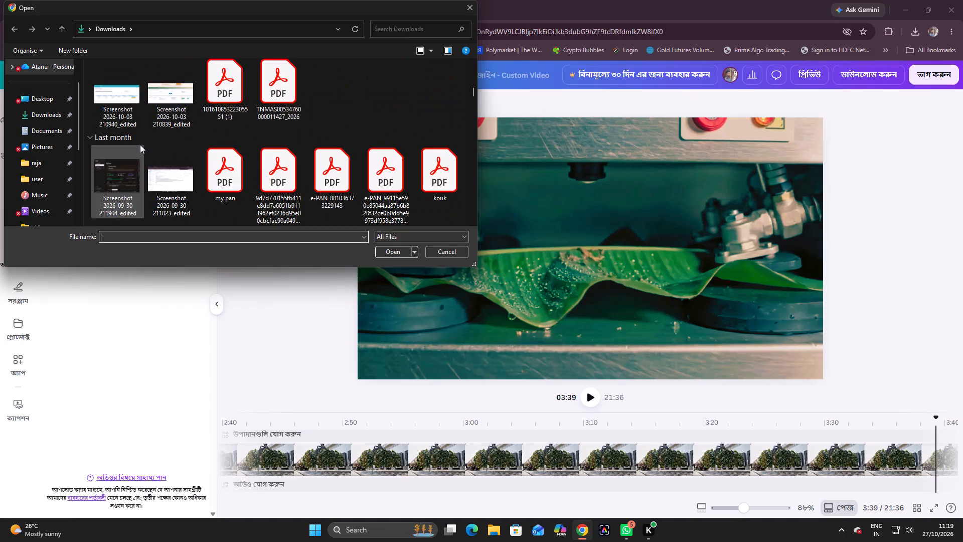
{"action": "scroll", "coordinate": [140, 145], "scroll_direction": "down", "scroll_amount": 13}
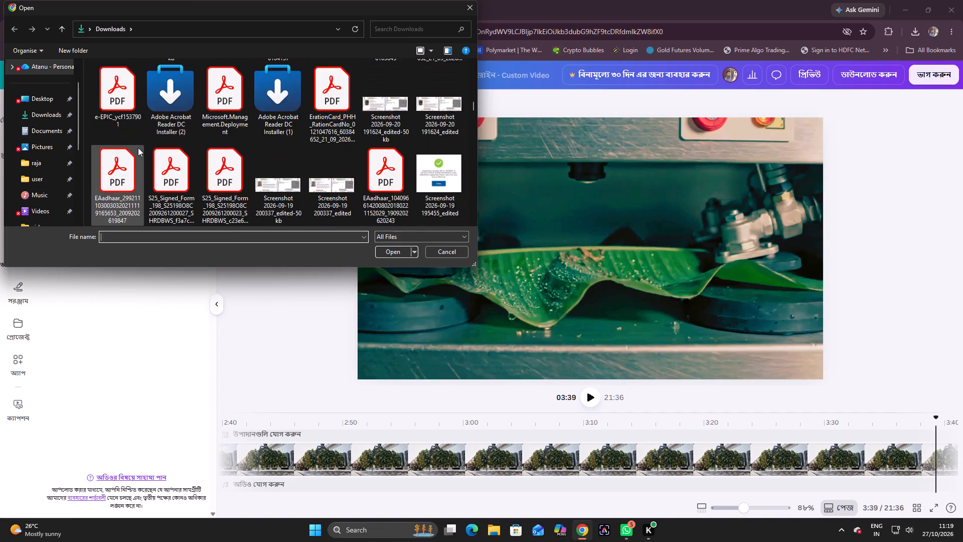
{"action": "scroll", "coordinate": [138, 148], "scroll_direction": "down", "scroll_amount": 17}
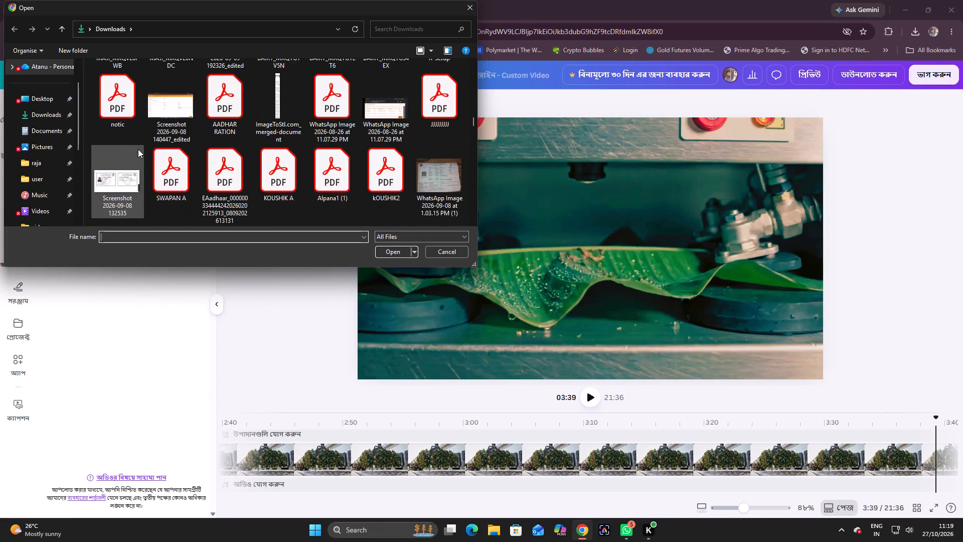
{"action": "scroll", "coordinate": [157, 149], "scroll_direction": "down", "scroll_amount": 7}
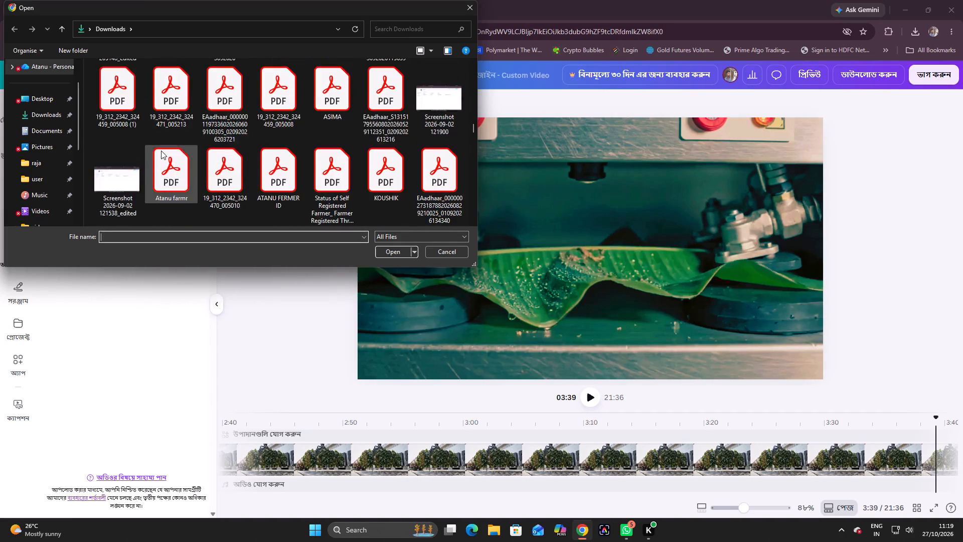
{"action": "scroll", "coordinate": [161, 151], "scroll_direction": "down", "scroll_amount": 7}
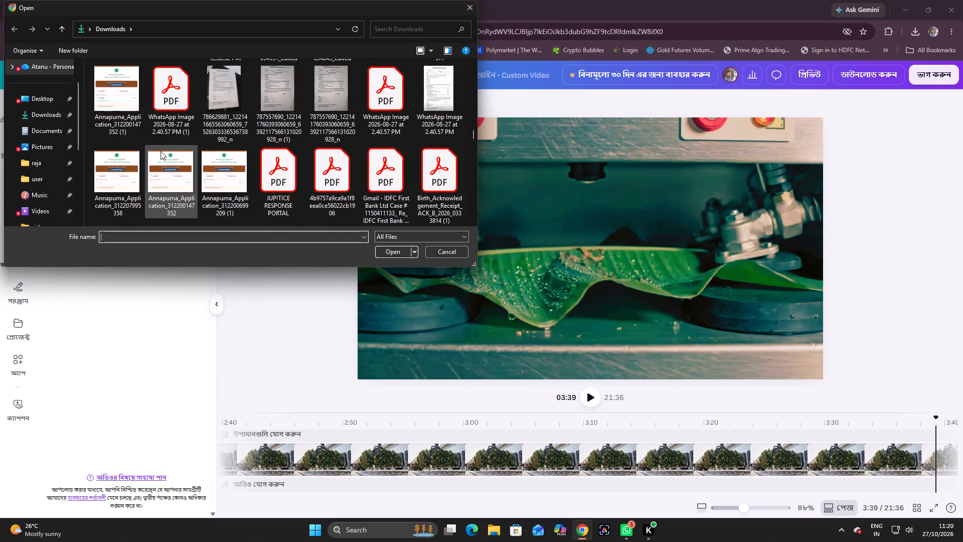
{"action": "scroll", "coordinate": [160, 151], "scroll_direction": "down", "scroll_amount": 7}
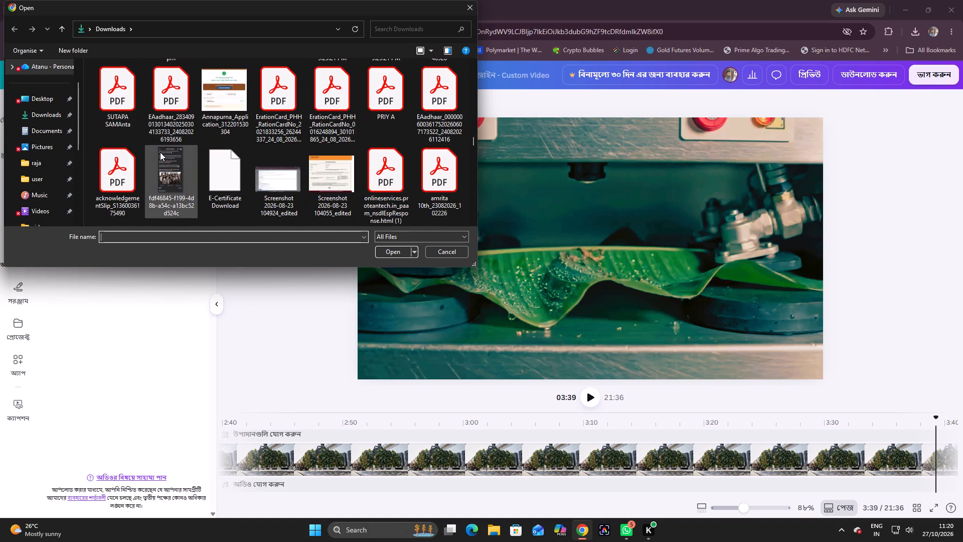
{"action": "scroll", "coordinate": [160, 152], "scroll_direction": "down", "scroll_amount": 8}
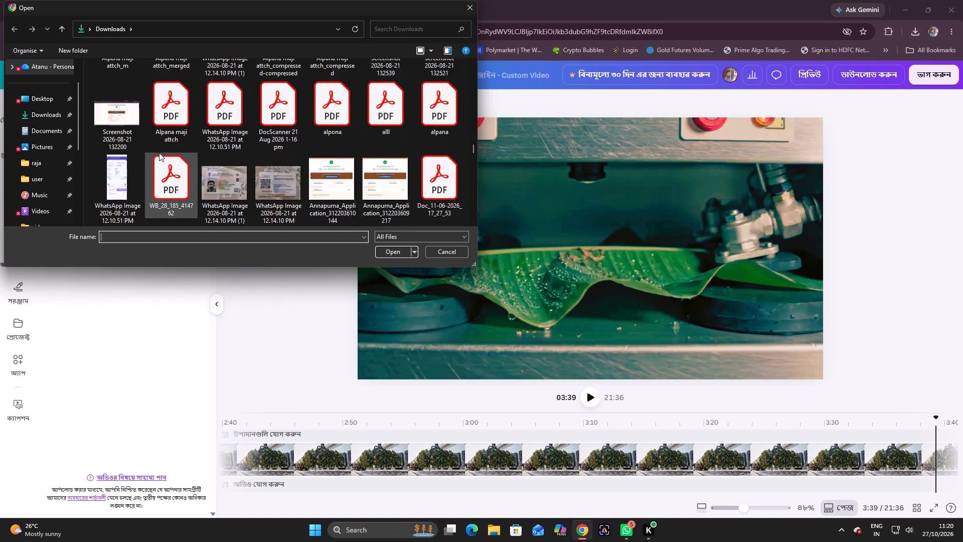
{"action": "scroll", "coordinate": [159, 153], "scroll_direction": "down", "scroll_amount": 4}
{"action": "scroll", "coordinate": [211, 158], "scroll_direction": "down", "scroll_amount": 3}
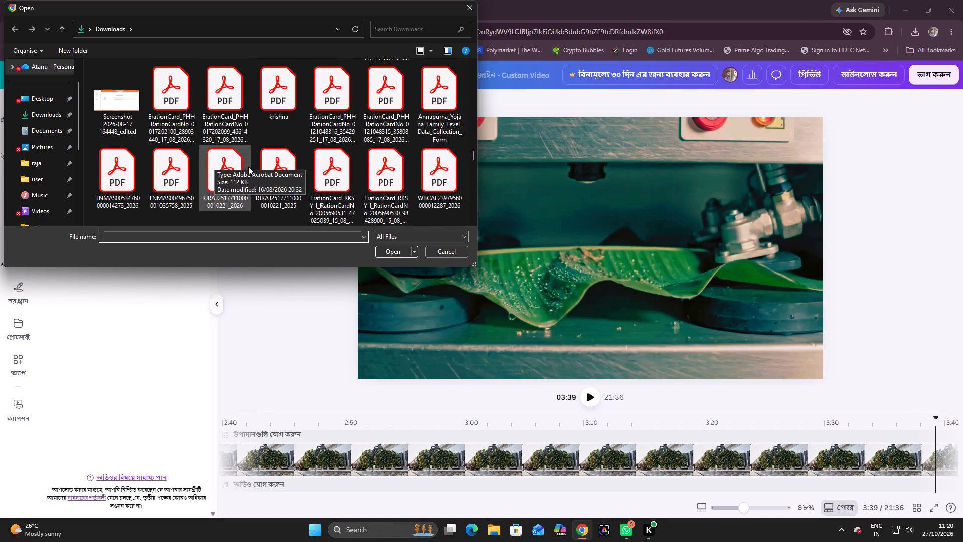
{"action": "scroll", "coordinate": [250, 167], "scroll_direction": "down", "scroll_amount": 9}
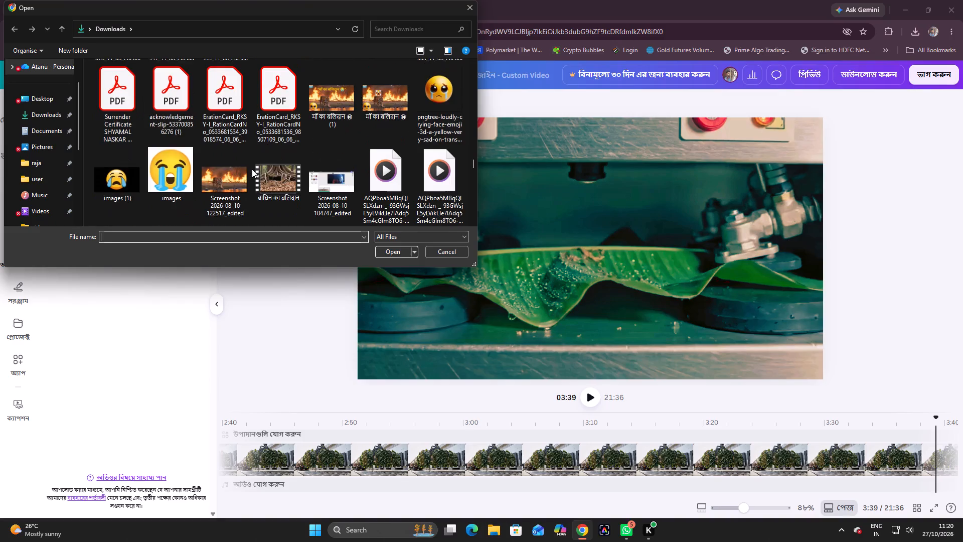
{"action": "scroll", "coordinate": [252, 169], "scroll_direction": "down", "scroll_amount": 3}
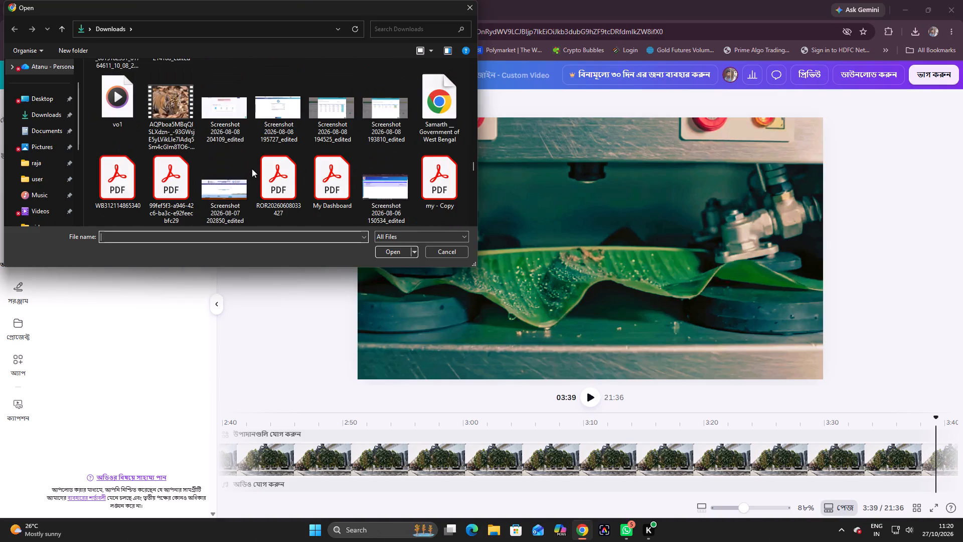
{"action": "scroll", "coordinate": [252, 169], "scroll_direction": "down", "scroll_amount": 8}
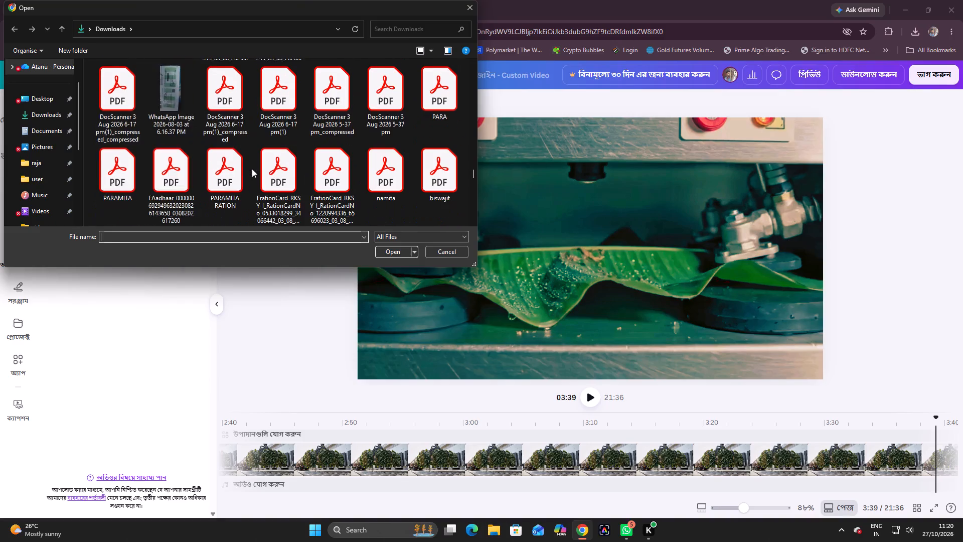
{"action": "scroll", "coordinate": [252, 169], "scroll_direction": "down", "scroll_amount": 6}
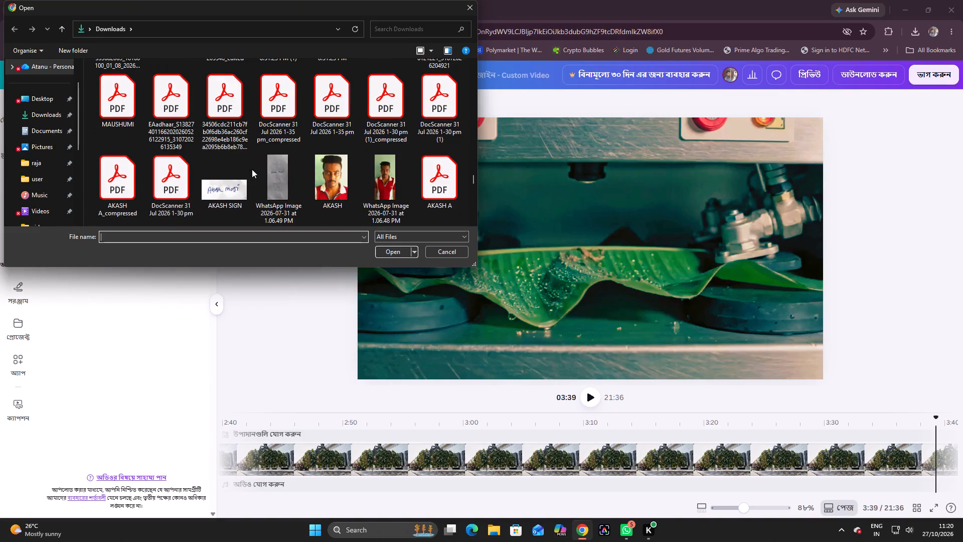
{"action": "scroll", "coordinate": [252, 169], "scroll_direction": "down", "scroll_amount": 7}
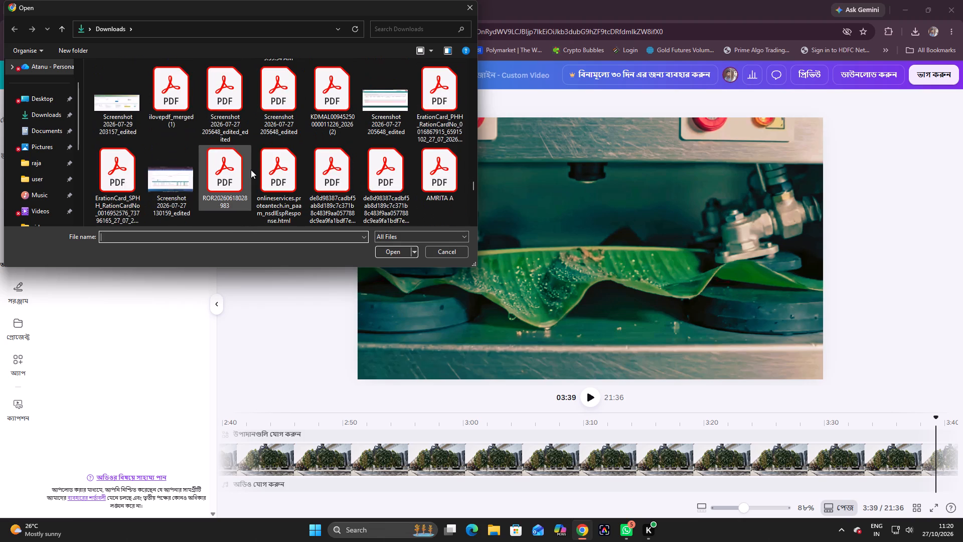
{"action": "scroll", "coordinate": [251, 170], "scroll_direction": "down", "scroll_amount": 4}
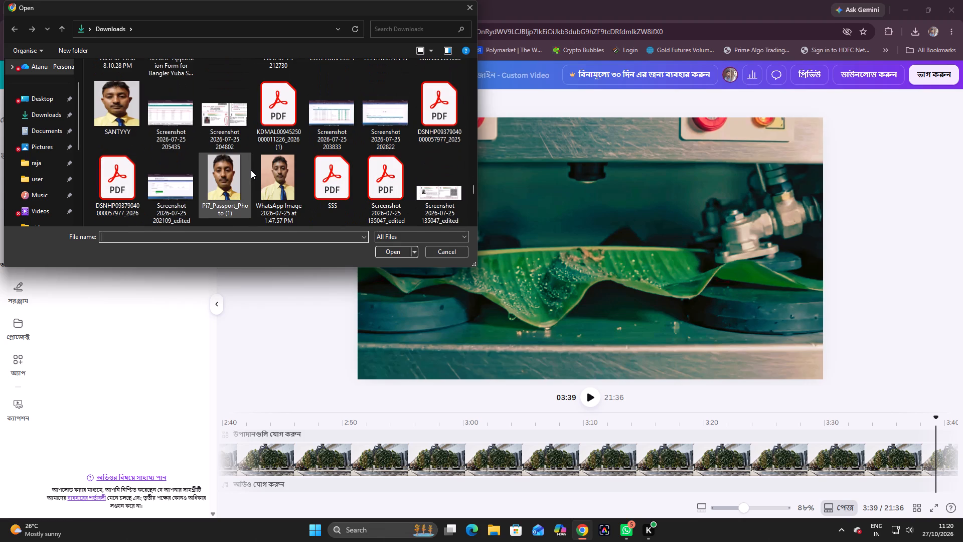
{"action": "scroll", "coordinate": [251, 170], "scroll_direction": "down", "scroll_amount": 3}
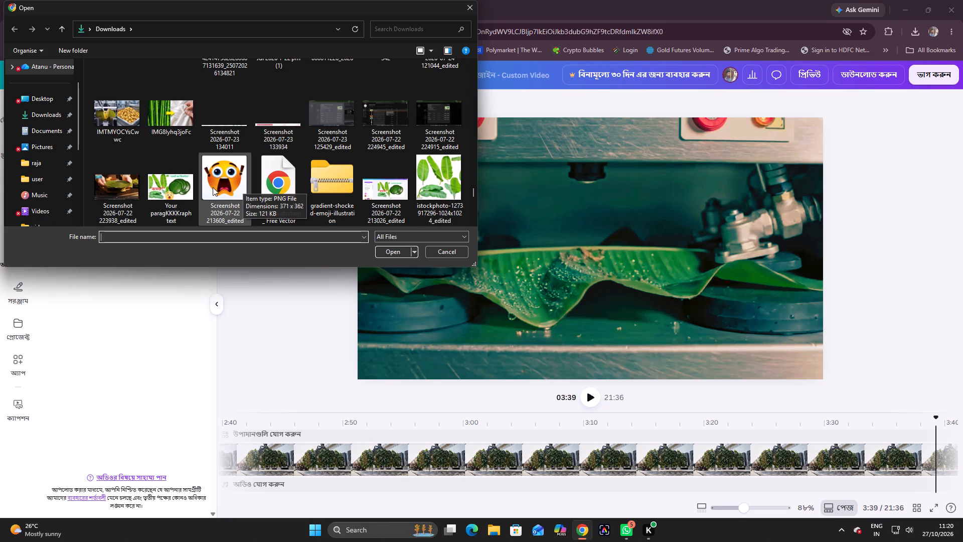
{"action": "scroll", "coordinate": [213, 187], "scroll_direction": "down", "scroll_amount": 3}
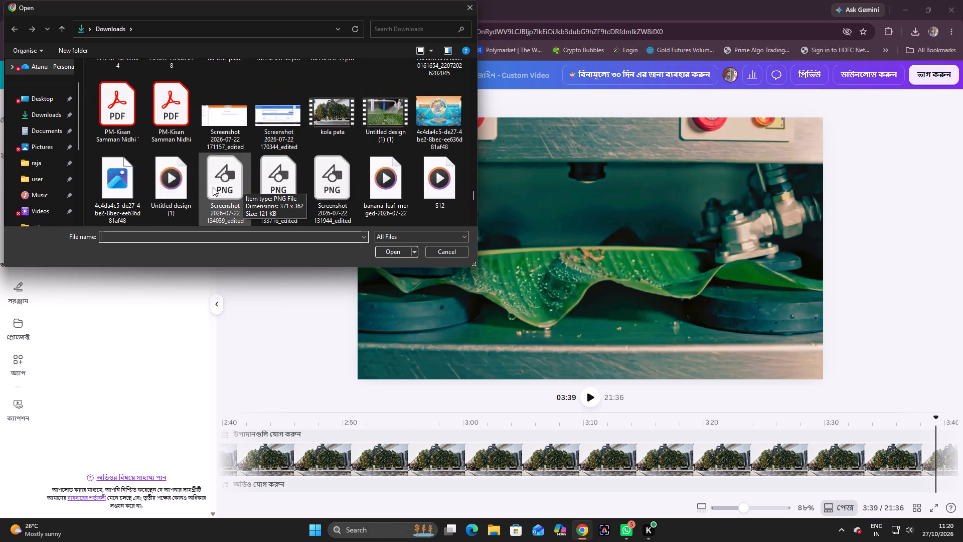
{"action": "left_click", "coordinate": [422, 119]}
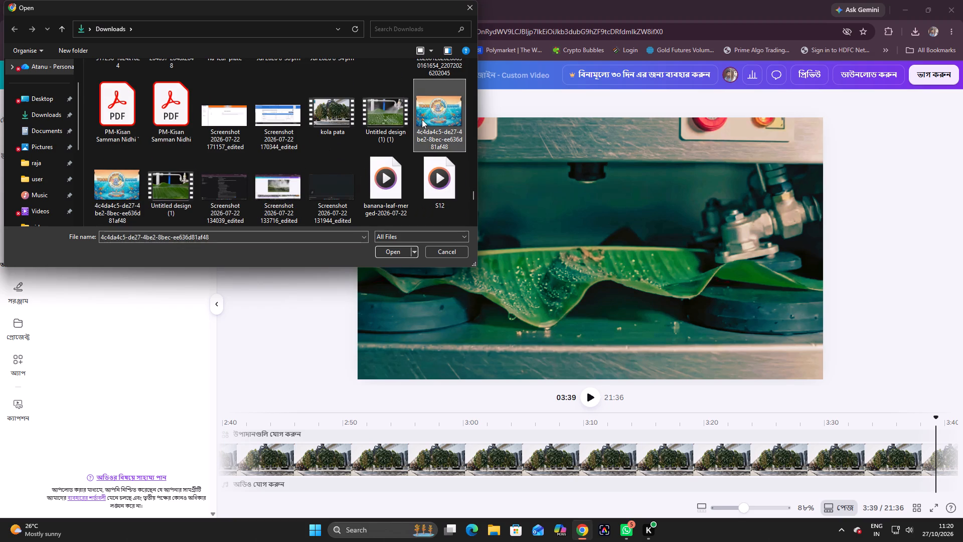
{"action": "left_click", "coordinate": [399, 247]}
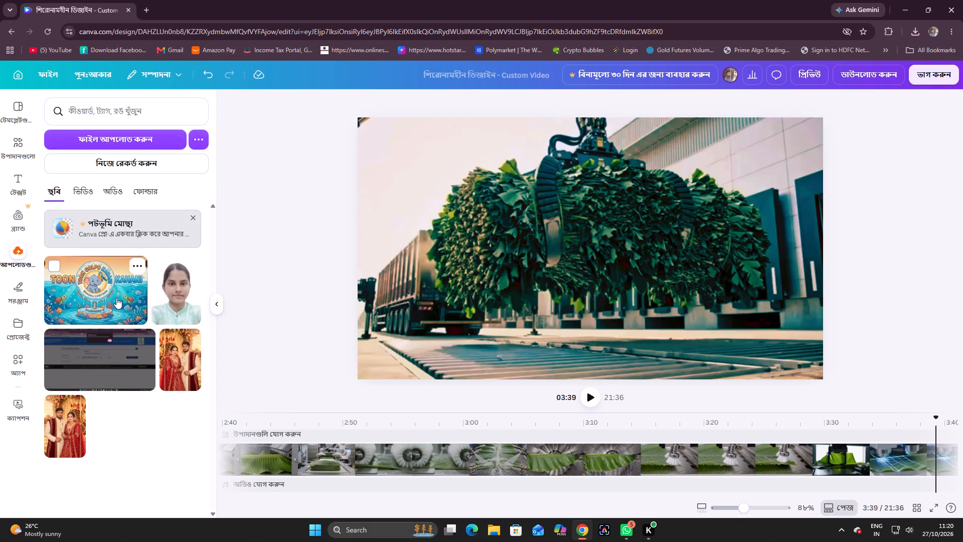
Place the uploaded Toon Golpo Kahani image onto the video canvas.
{"action": "left_click", "coordinate": [56, 267]}
{"action": "left_click_drag", "start_coordinate": [78, 279], "coordinate": [114, 277]}
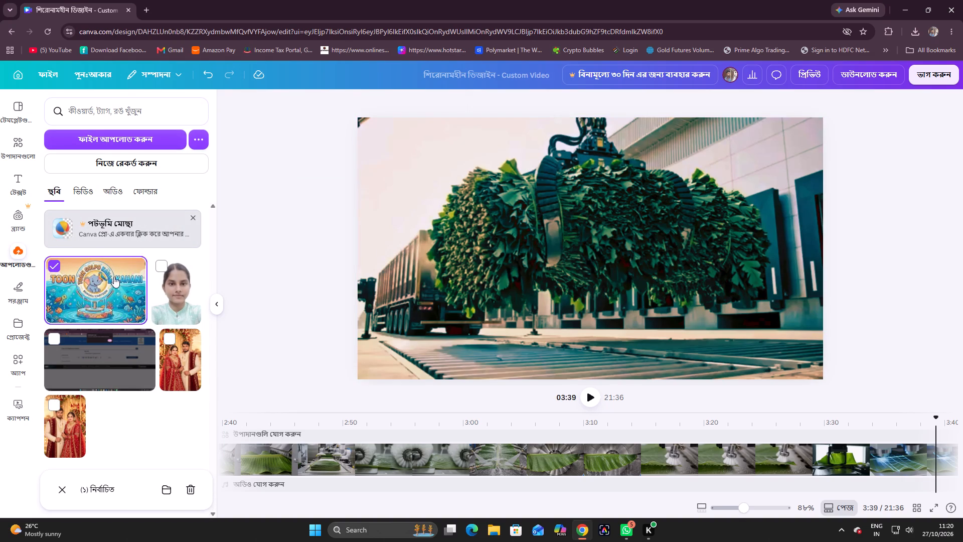
{"action": "left_click_drag", "start_coordinate": [114, 277], "coordinate": [173, 270]}
{"action": "left_click", "coordinate": [110, 283]}
{"action": "left_click_drag", "start_coordinate": [108, 283], "coordinate": [239, 262]}
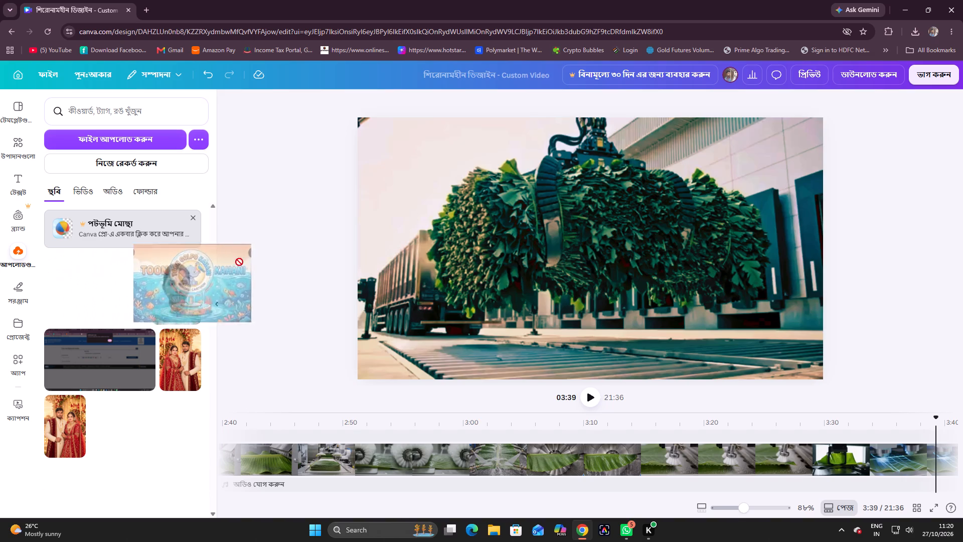
{"action": "left_click_drag", "start_coordinate": [239, 262], "coordinate": [403, 131]}
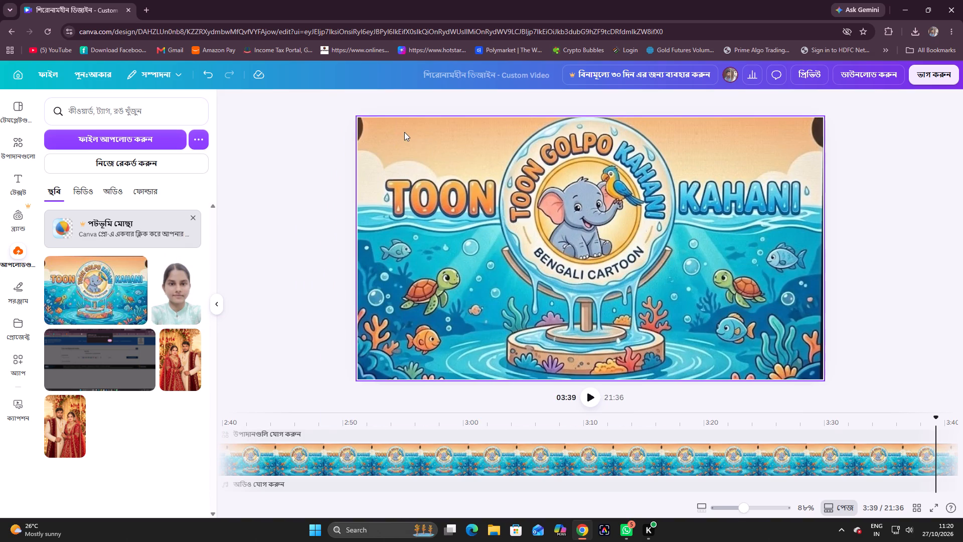
Detach the placed image from the background and shrink it to a small logo in the canvas's upper-left corner.
{"action": "left_click", "coordinate": [821, 375]}
{"action": "left_click_drag", "start_coordinate": [825, 380], "coordinate": [405, 190]}
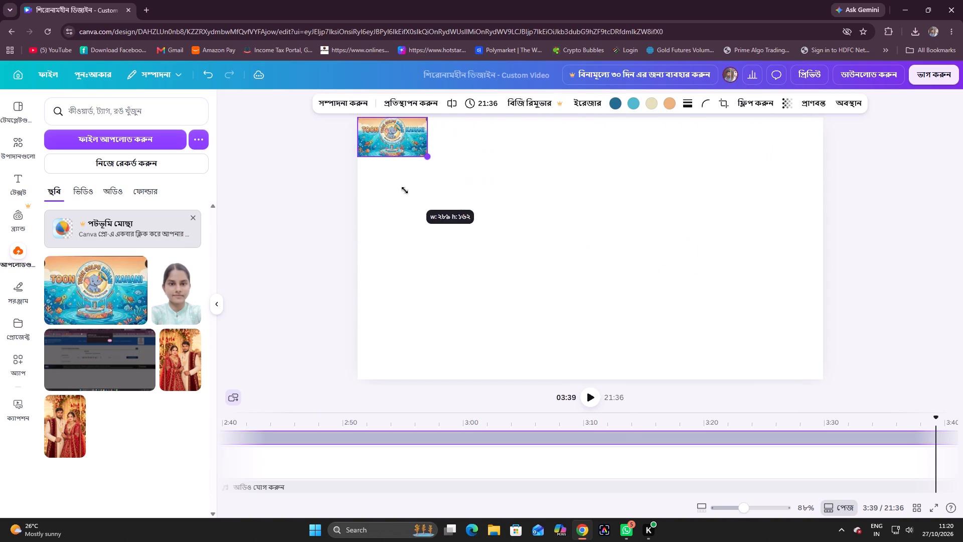
{"action": "left_click_drag", "start_coordinate": [405, 190], "coordinate": [379, 180]}
{"action": "left_click", "coordinate": [405, 232]}
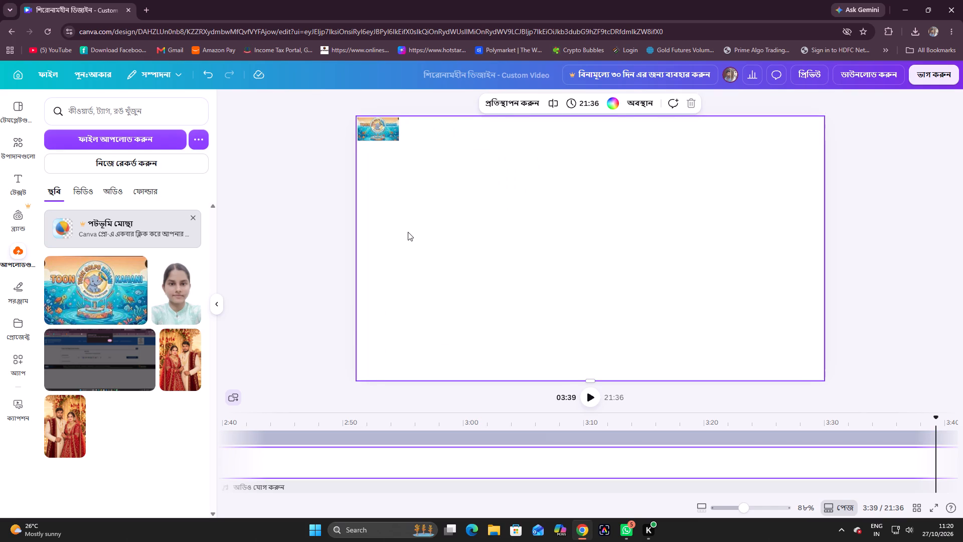
Add the uploaded Toon Golpo Kahani image again as a full-frame clip.
{"action": "left_click", "coordinate": [127, 285]}
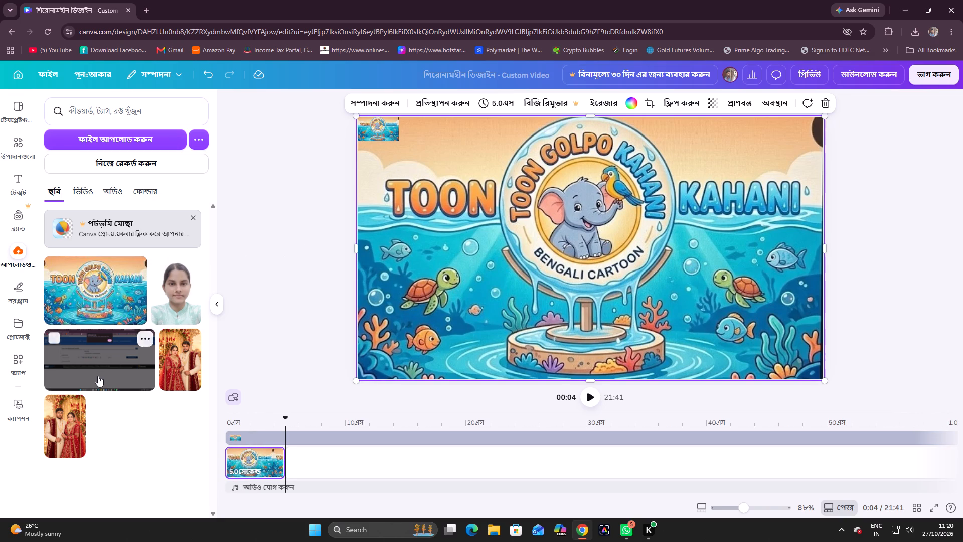
Add the uploaded 21:36 leaf-processing video to the timeline again.
{"action": "left_click", "coordinate": [84, 193]}
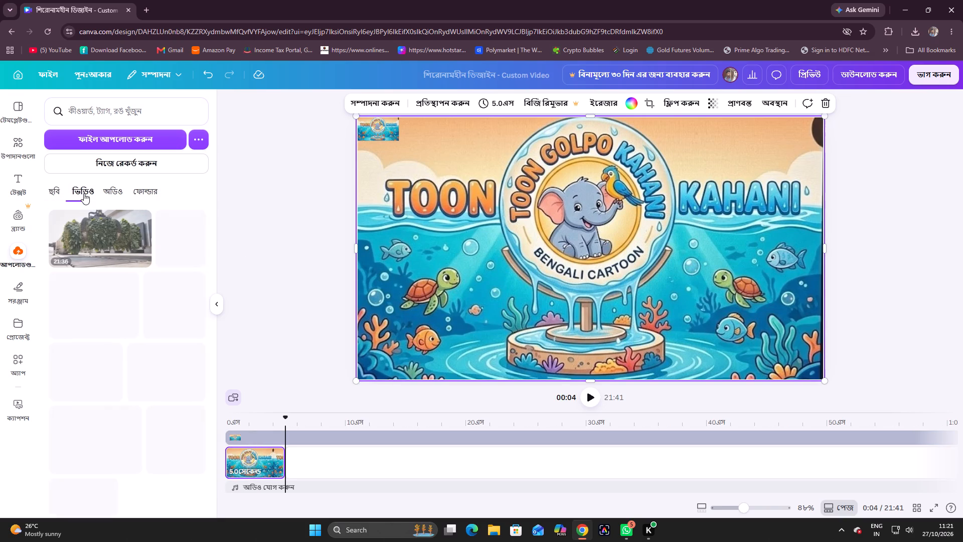
{"action": "left_click", "coordinate": [85, 241]}
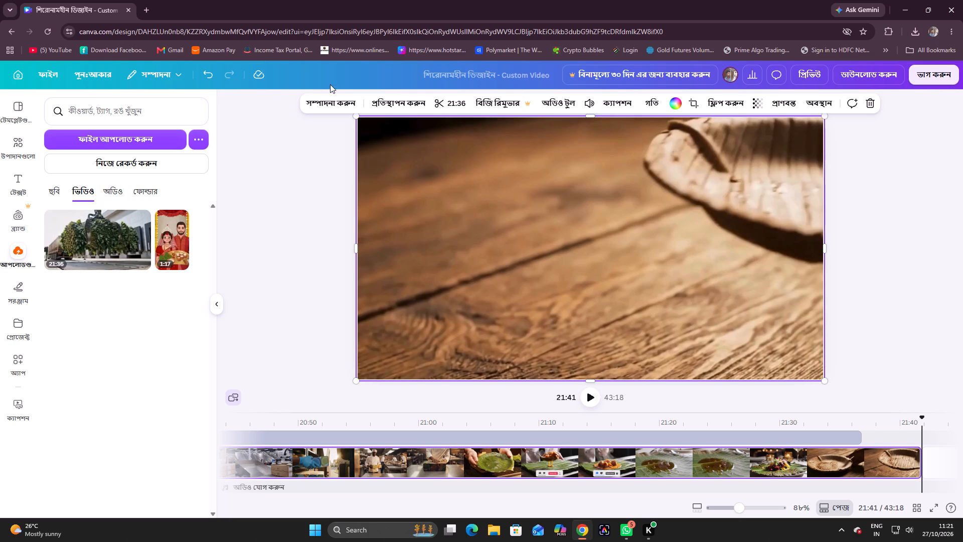
Search the web for "video logo add" in a new browser tab.
{"action": "left_click", "coordinate": [146, 12]}
{"action": "left_click", "coordinate": [154, 29]}
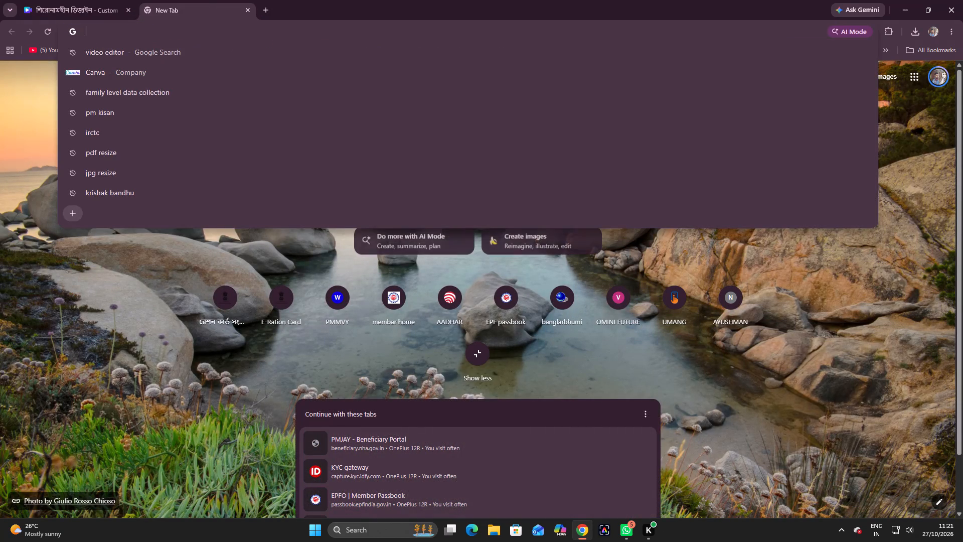
{"action": "key", "text": "v"}
{"action": "key", "text": "i"}
{"action": "type", "text": "DEO"}
{"action": "key", "text": "space"}
{"action": "key", "text": "l"}
{"action": "key", "text": "o"}
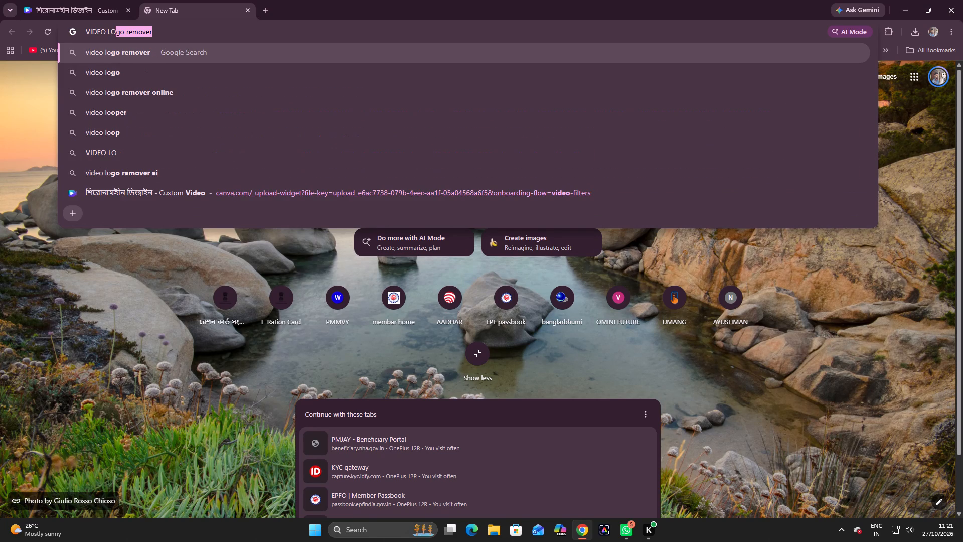
{"action": "type", "text": "GO"}
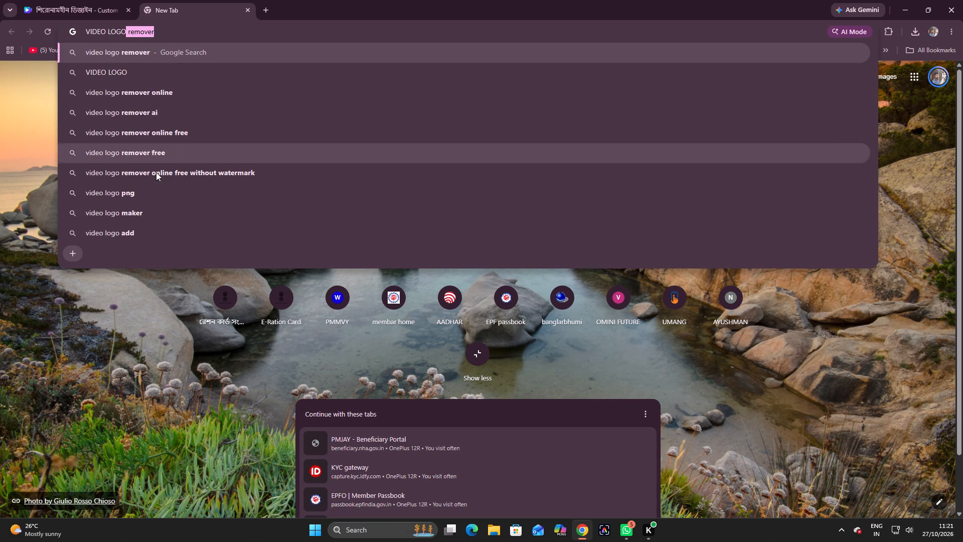
{"action": "left_click", "coordinate": [155, 236]}
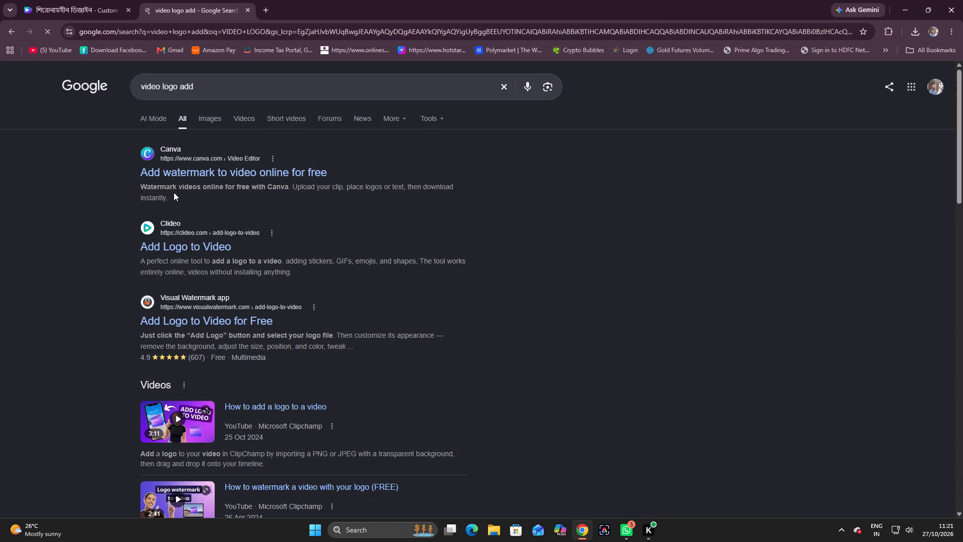
Open Canva's online video watermark page and upload the "Untitled design" video from the Downloads folder.
{"action": "left_click", "coordinate": [191, 170]}
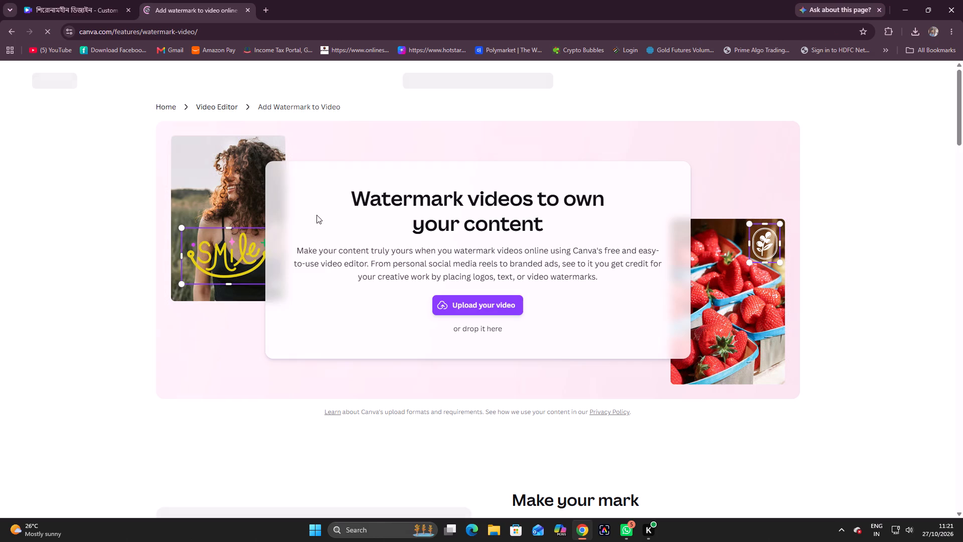
{"action": "left_click", "coordinate": [485, 308]}
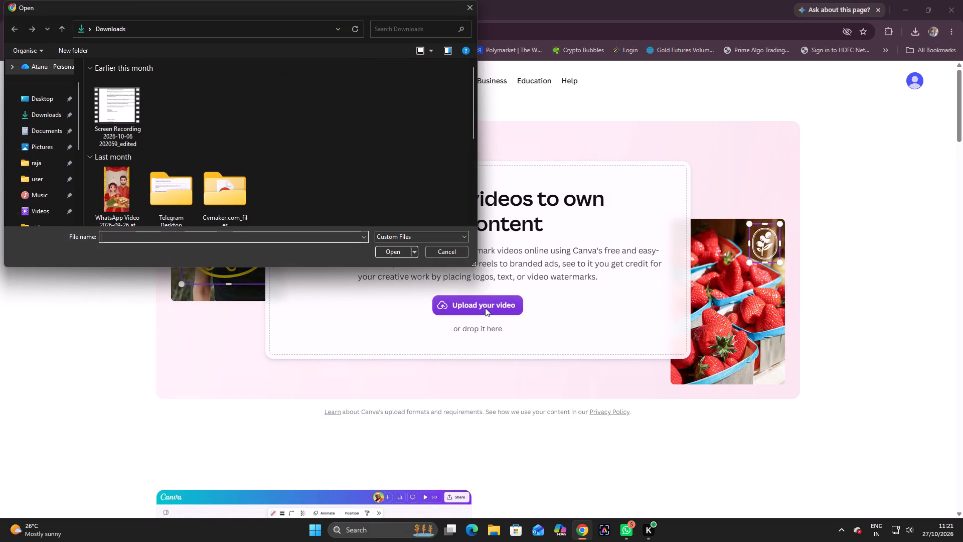
{"action": "scroll", "coordinate": [191, 184], "scroll_direction": "down", "scroll_amount": 4}
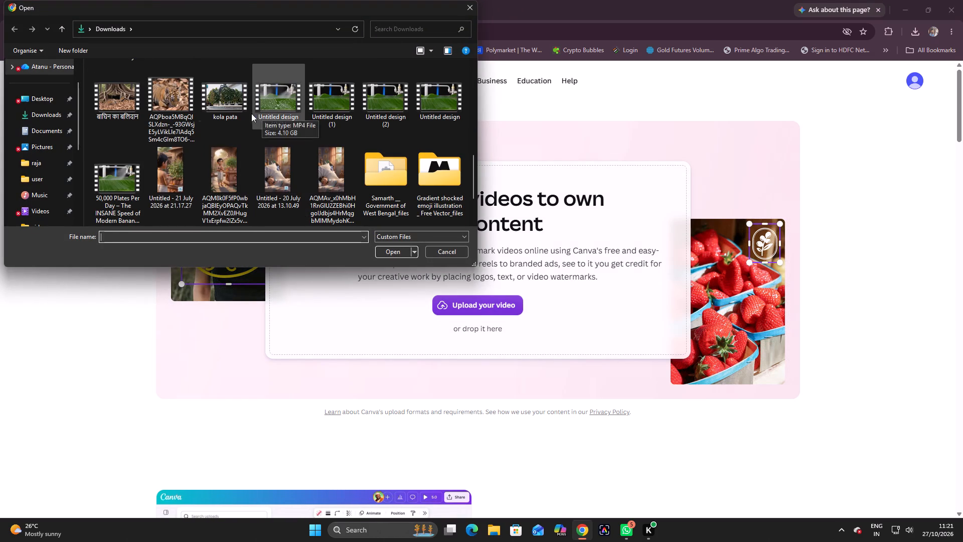
{"action": "left_click", "coordinate": [268, 114]}
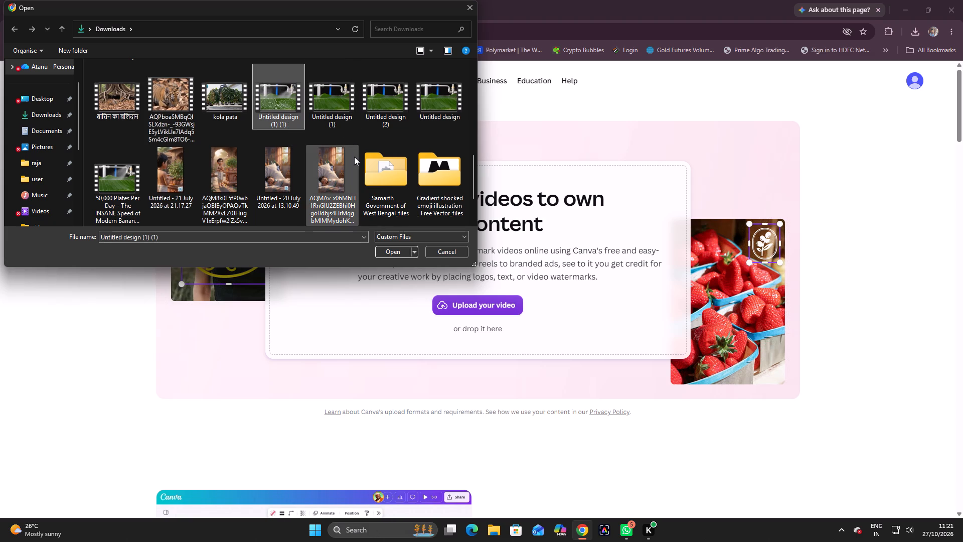
{"action": "left_click", "coordinate": [436, 114]}
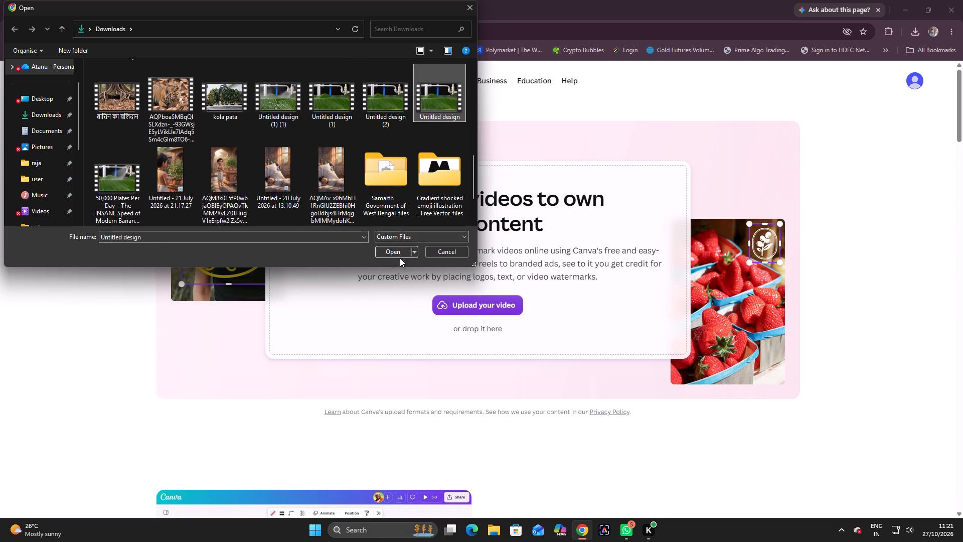
{"action": "left_click", "coordinate": [400, 249]}
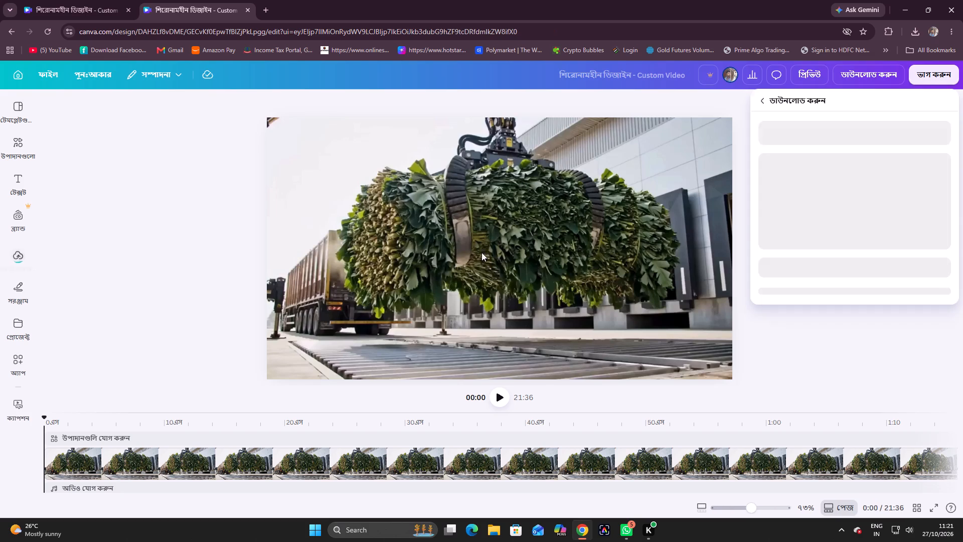
Add the uploaded Toon Golpo Kahani image to the new video design.
{"action": "left_click", "coordinate": [18, 252]}
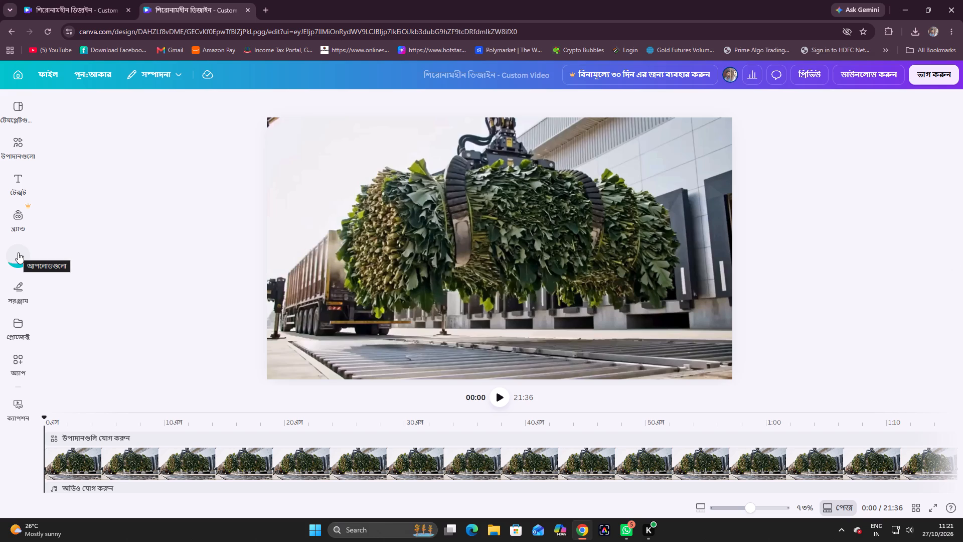
{"action": "left_click", "coordinate": [18, 252]}
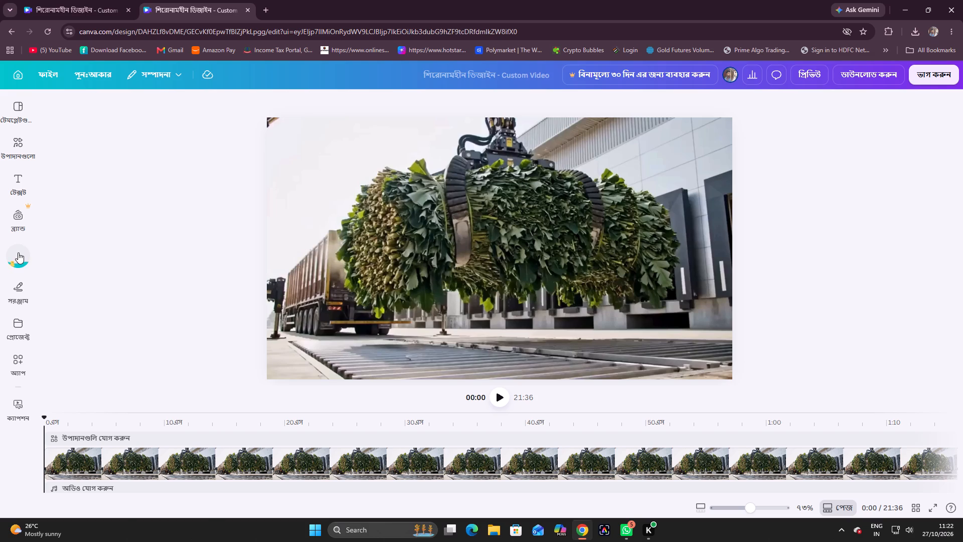
{"action": "left_click", "coordinate": [98, 287]}
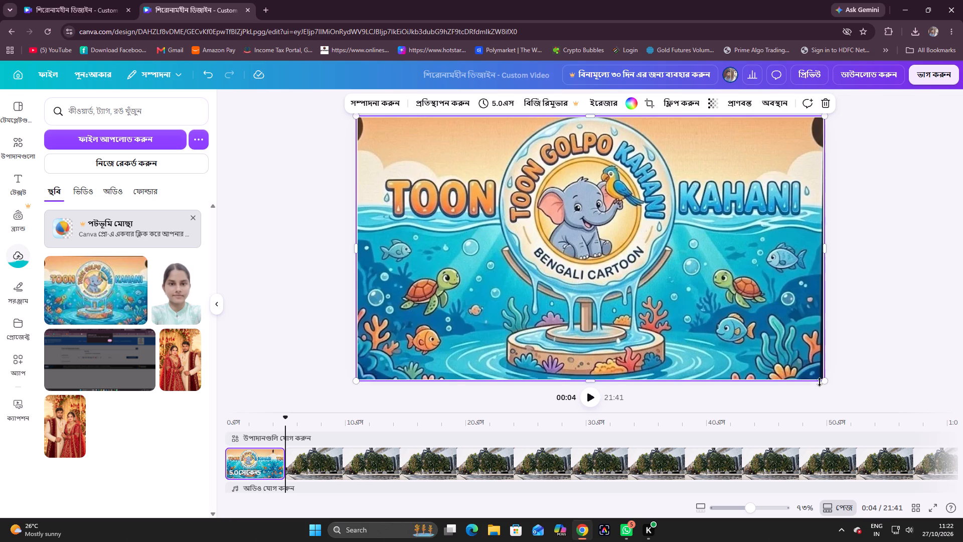
Shrink the Toon Golpo Kahani image to a small logo in the canvas's upper-left corner.
{"action": "left_click_drag", "start_coordinate": [824, 382], "coordinate": [483, 204]}
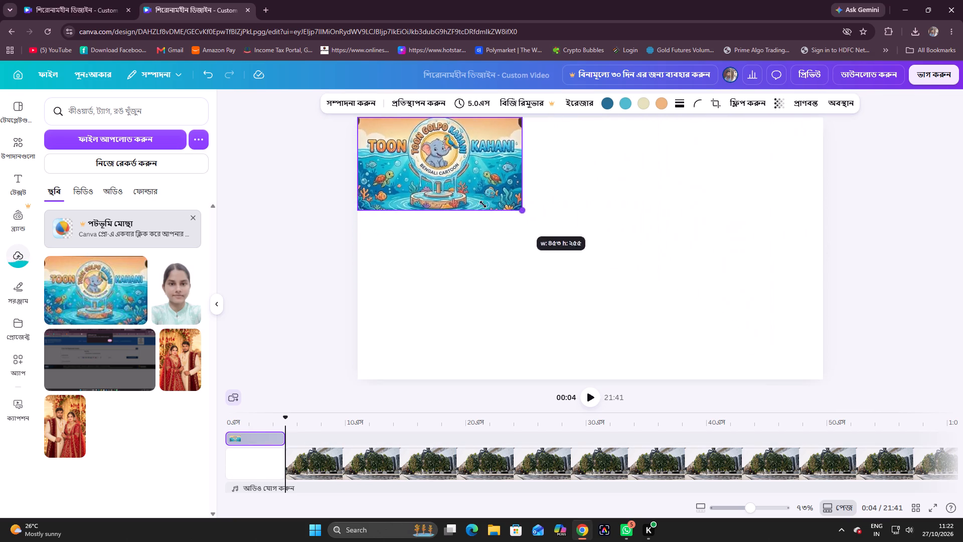
{"action": "left_click_drag", "start_coordinate": [483, 204], "coordinate": [385, 177]}
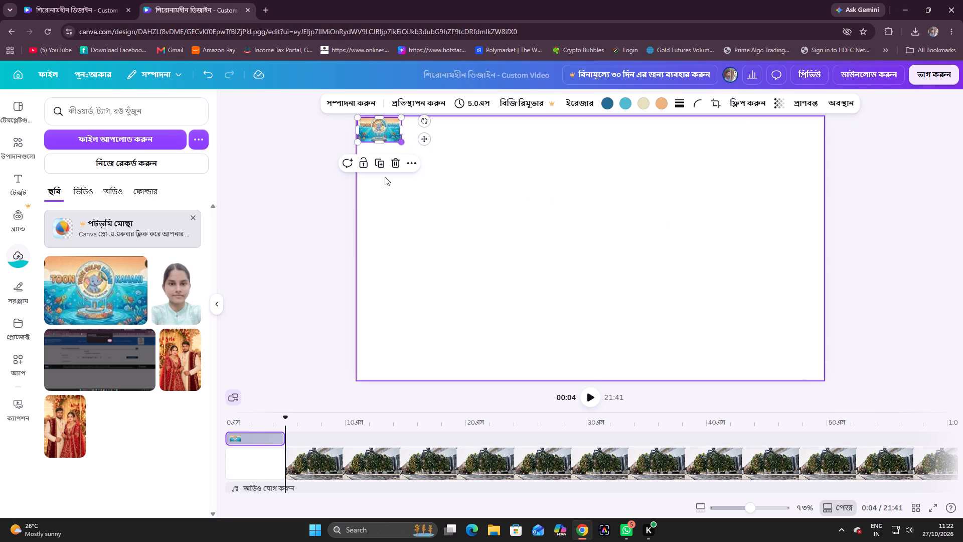
{"action": "left_click", "coordinate": [324, 232]}
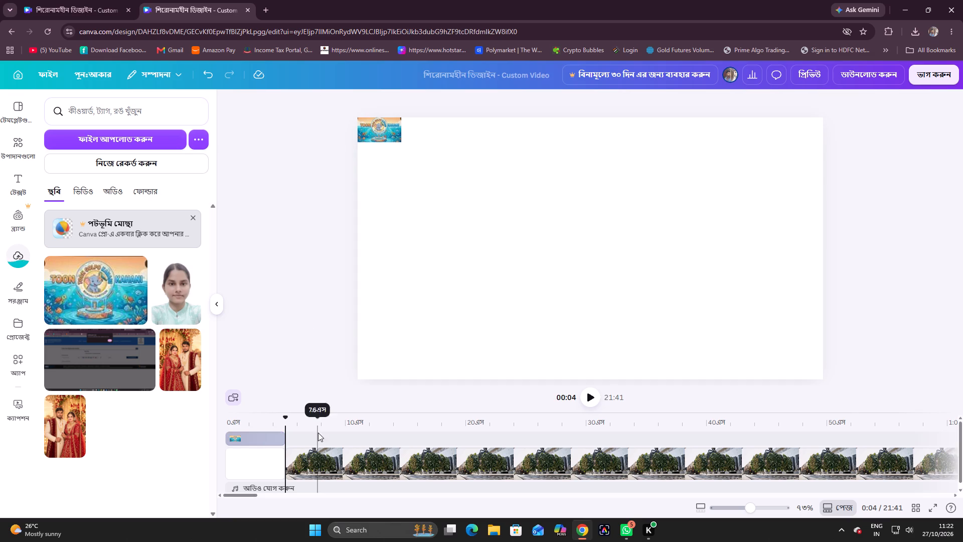
Preview a few seconds of the video from the end of the logo clip.
{"action": "left_click", "coordinate": [588, 398]}
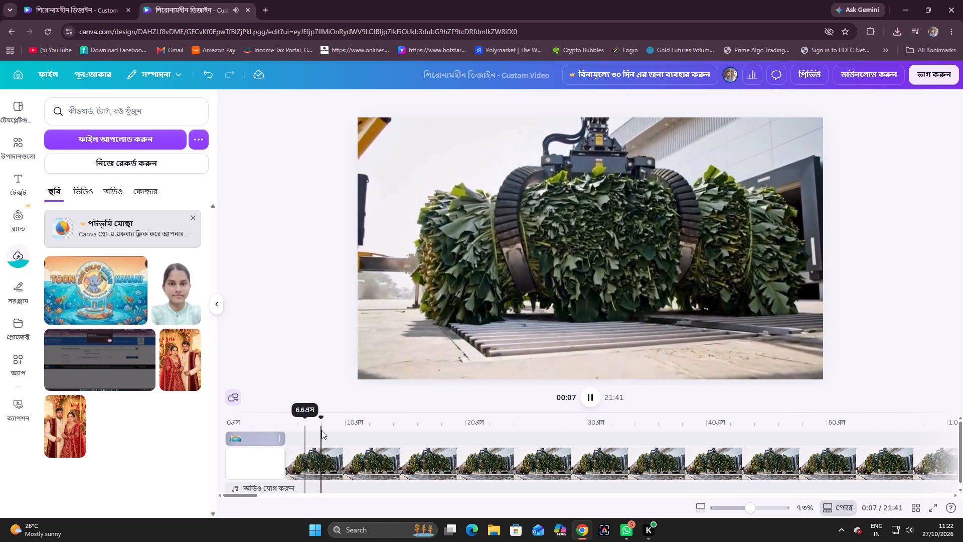
{"action": "left_click", "coordinate": [588, 400]}
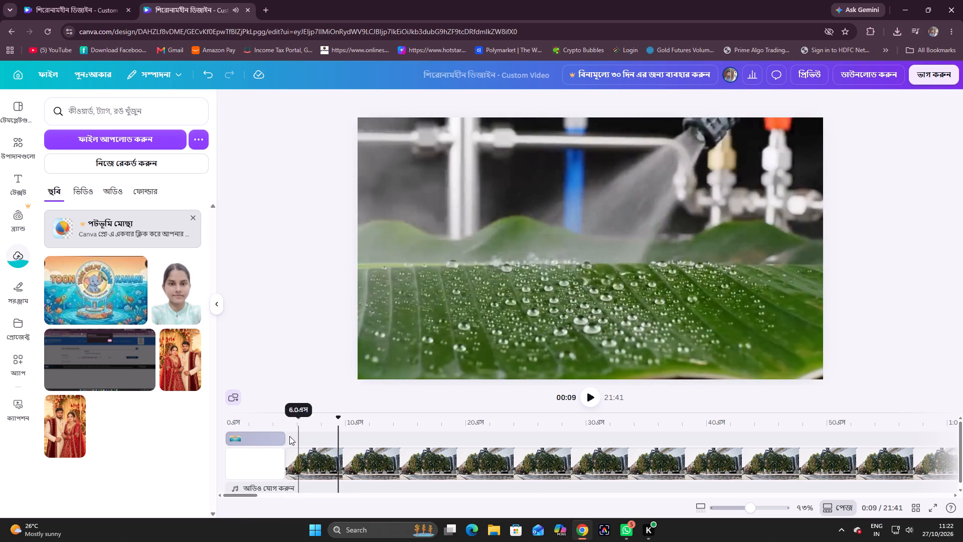
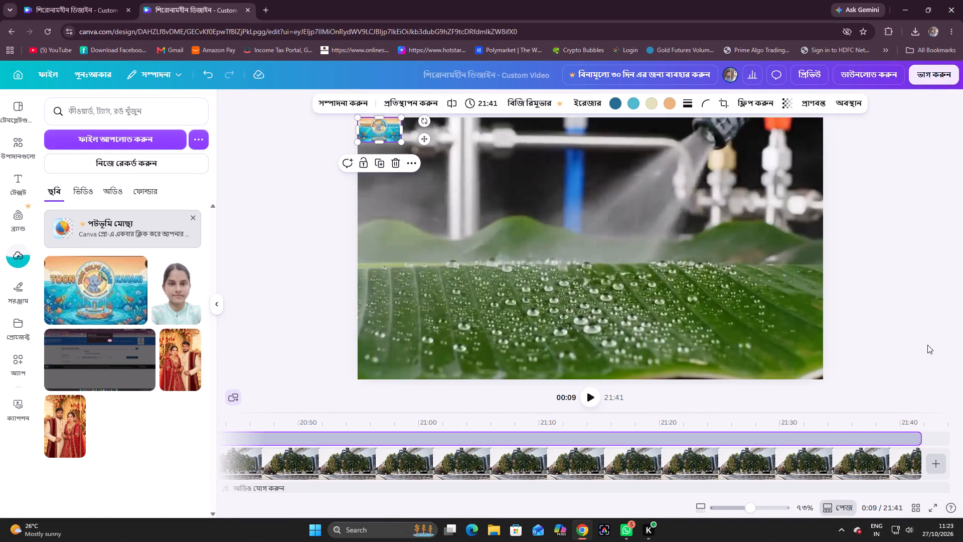
Play the video from about 0:09 to check the corner logo over the footage.
{"action": "left_click", "coordinate": [931, 346]}
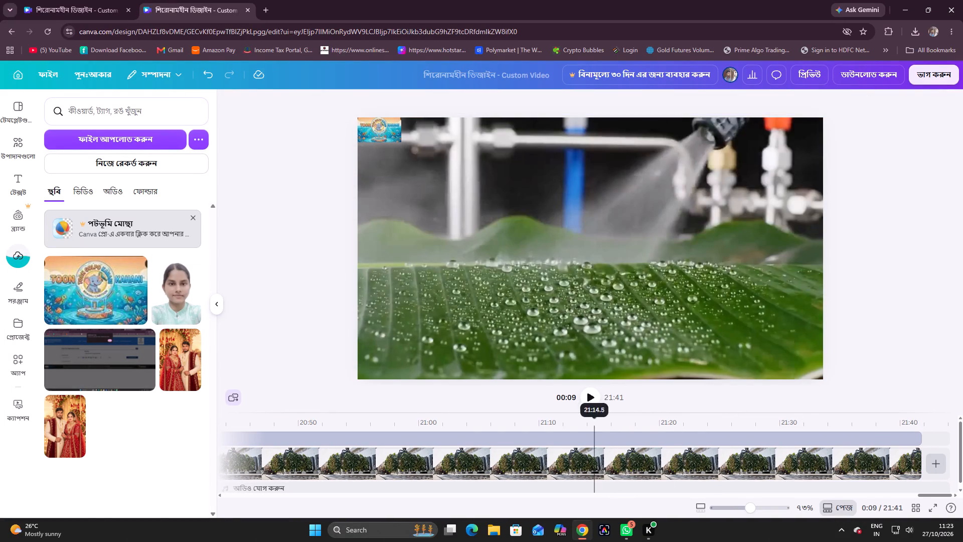
{"action": "left_click", "coordinate": [591, 396]}
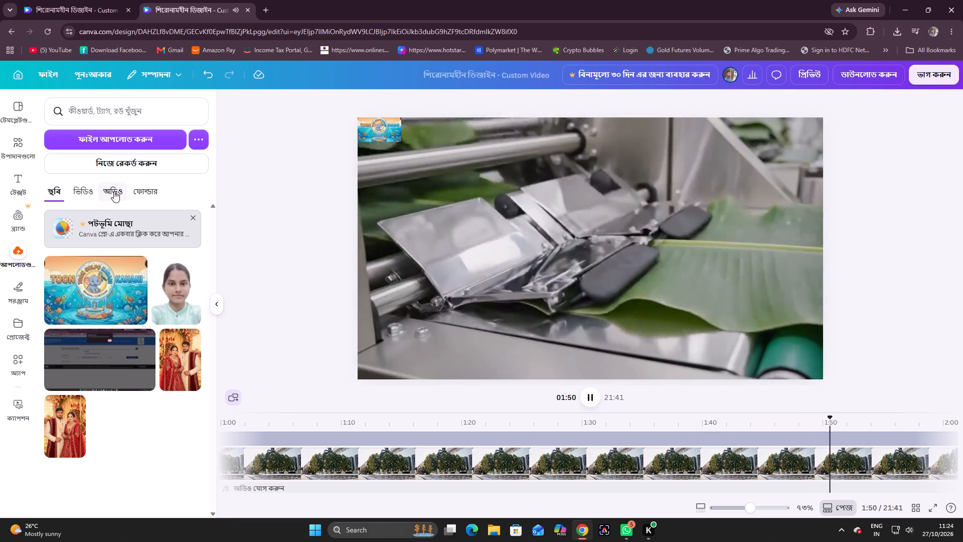
Add the uploaded vo1.mp3 audio to the timeline and move its clip to the very start of the video.
{"action": "left_click", "coordinate": [114, 191]}
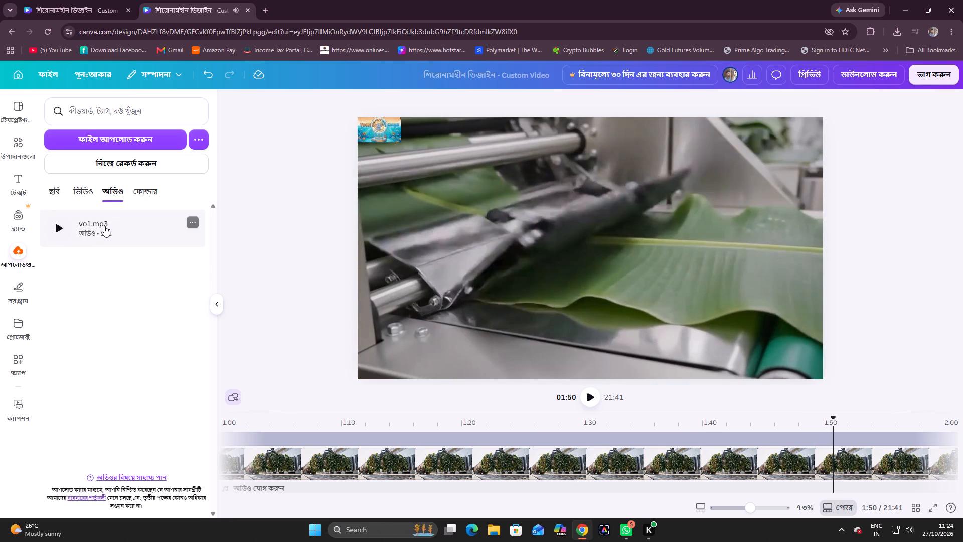
{"action": "left_click", "coordinate": [104, 226]}
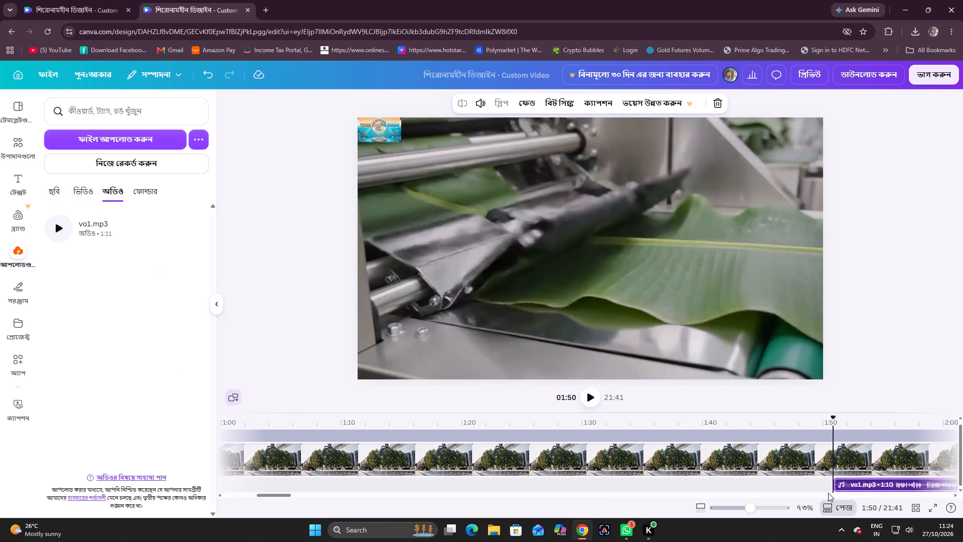
{"action": "left_click_drag", "start_coordinate": [837, 484], "coordinate": [213, 476]}
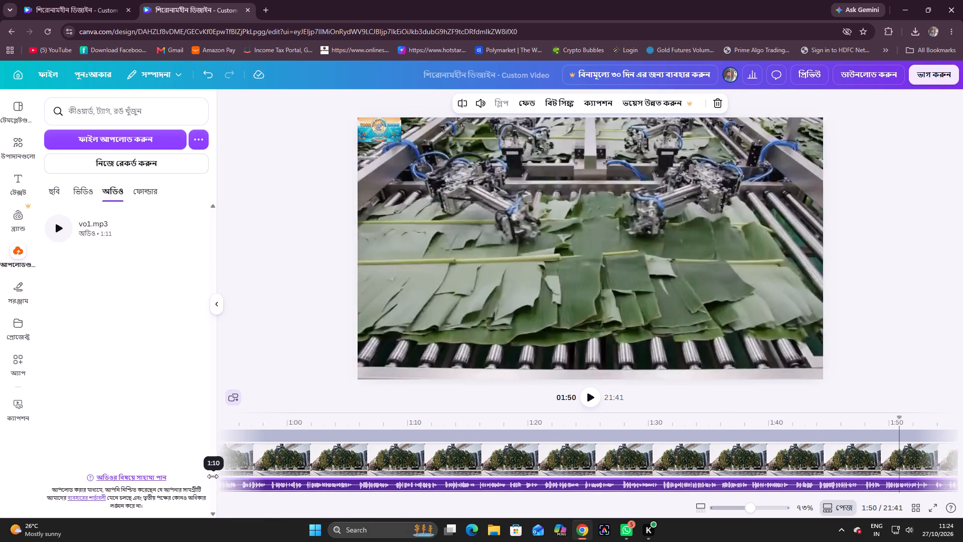
{"action": "left_click_drag", "start_coordinate": [213, 476], "coordinate": [144, 473]}
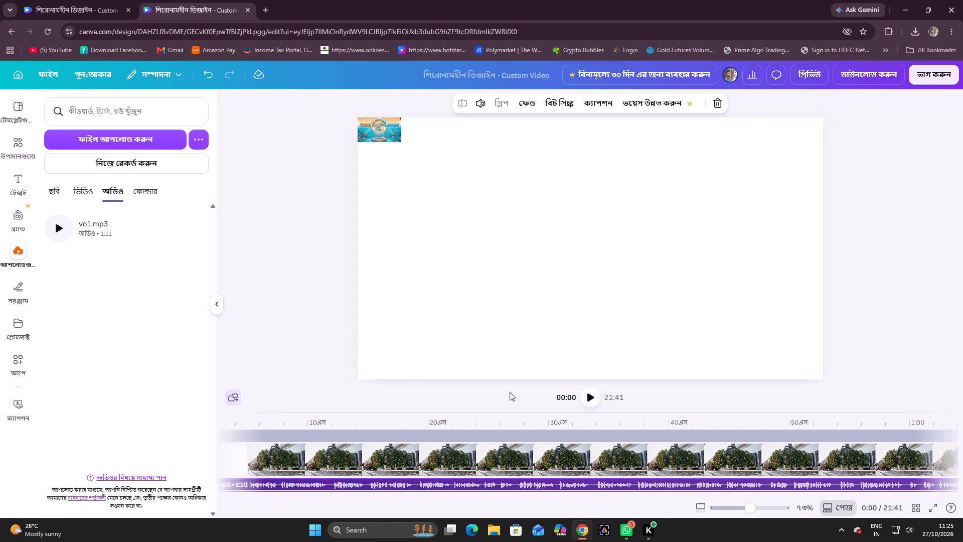
Play the video from the beginning to review it with the vo1.mp3 audio.
{"action": "left_click", "coordinate": [592, 399]}
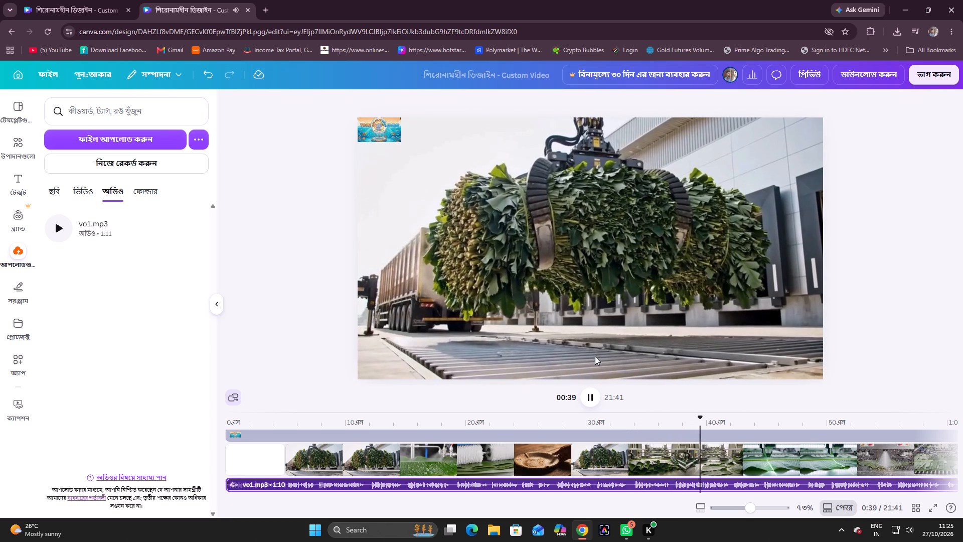
{"action": "type", "text": ".0"}
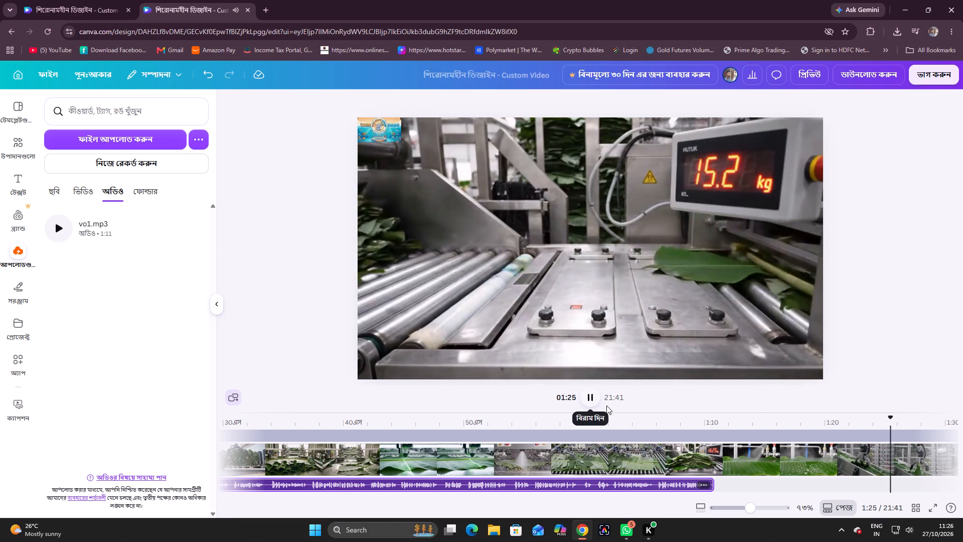
Position the playhead at the end of the vo1.mp3 clip, at about 1:10.
{"action": "left_click_drag", "start_coordinate": [912, 417], "coordinate": [912, 416]}
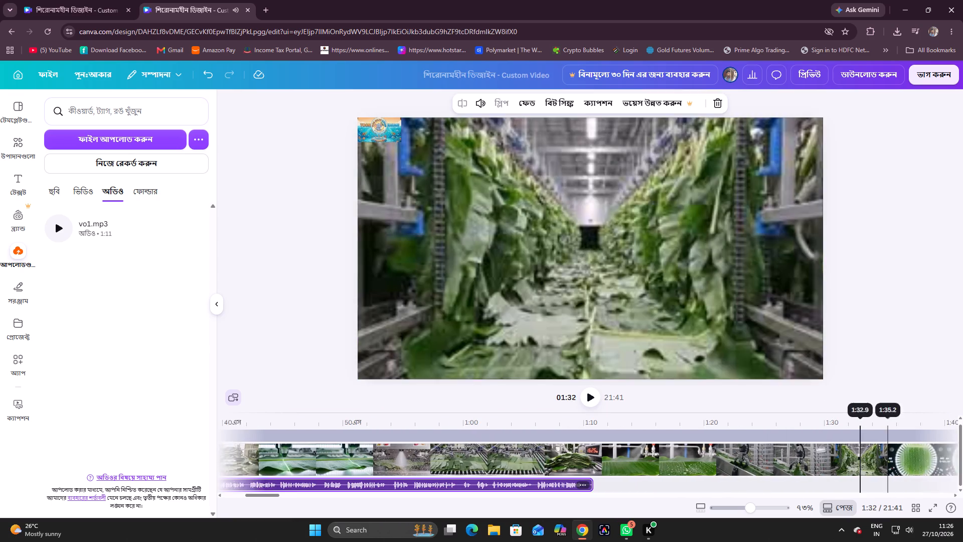
{"action": "left_click_drag", "start_coordinate": [912, 416], "coordinate": [602, 430]}
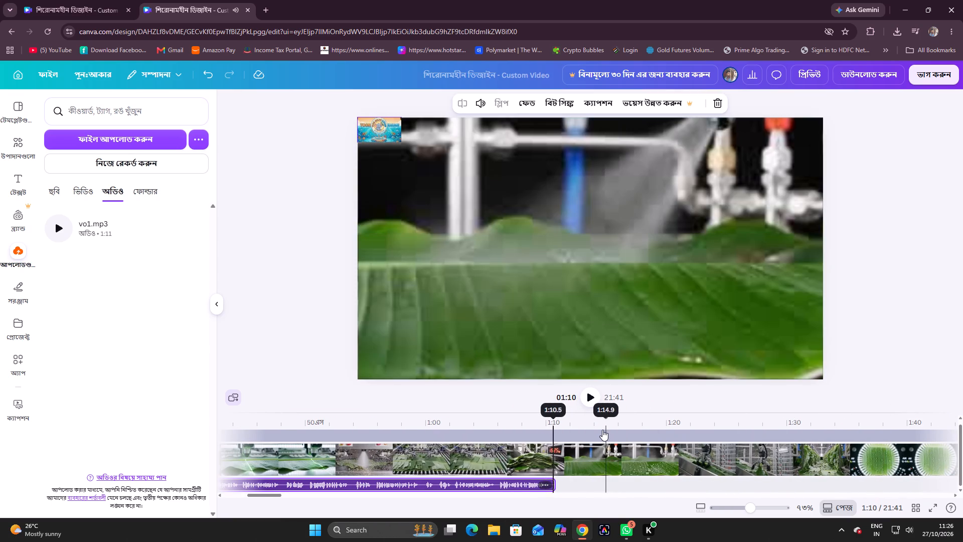
{"action": "left_click_drag", "start_coordinate": [602, 430], "coordinate": [604, 430]}
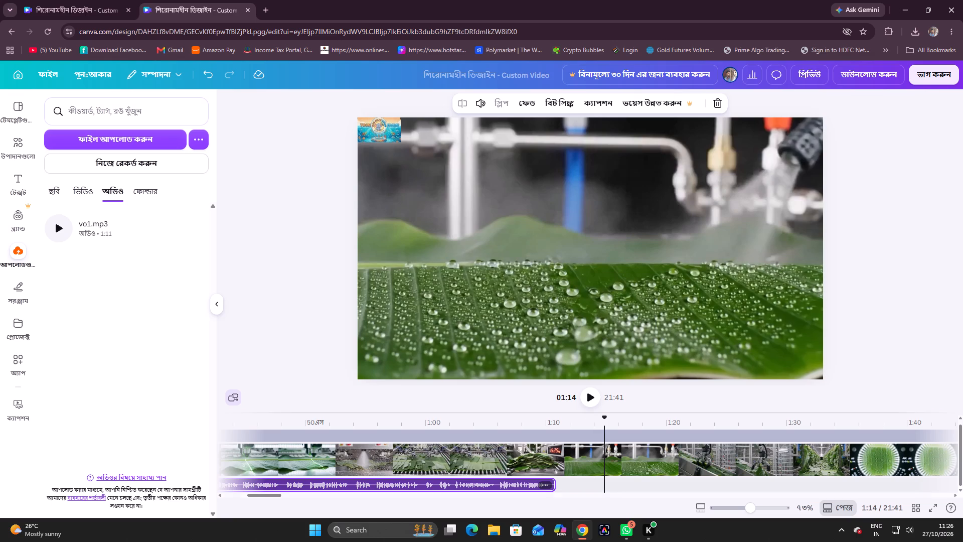
{"action": "left_click_drag", "start_coordinate": [604, 418], "coordinate": [551, 427]}
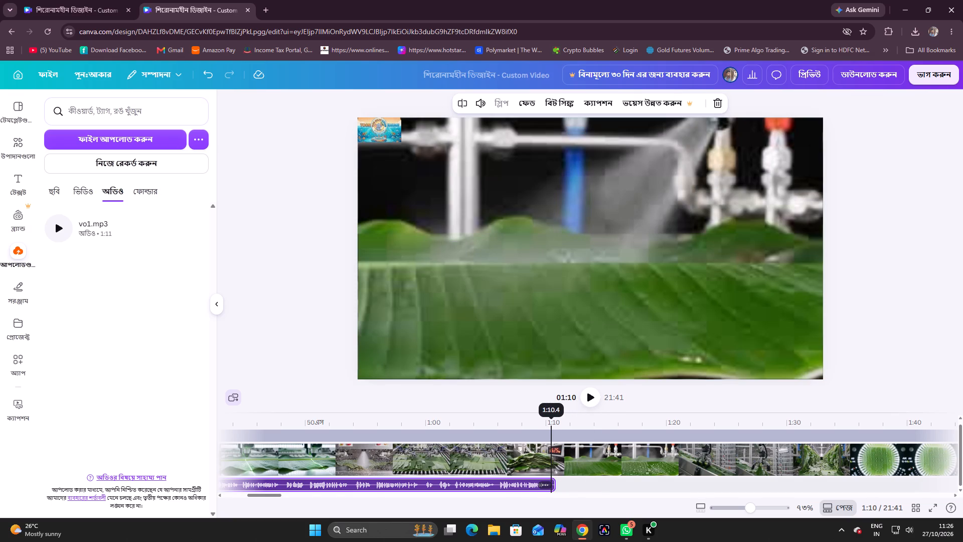
{"action": "left_click_drag", "start_coordinate": [551, 427], "coordinate": [552, 427]}
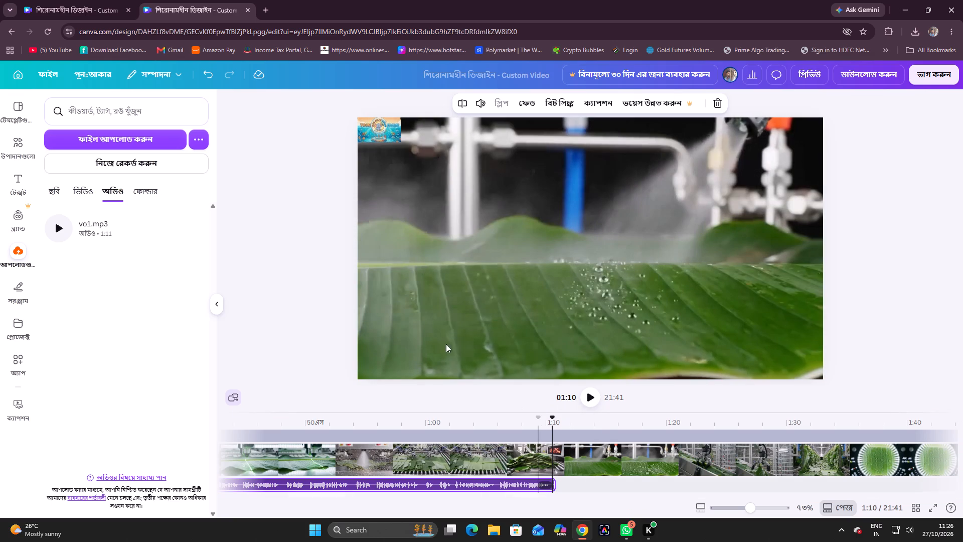
Upload the vo3 audio file from the Downloads folder and add it to the timeline at the end of vo1.mp3.
{"action": "left_click", "coordinate": [137, 142]}
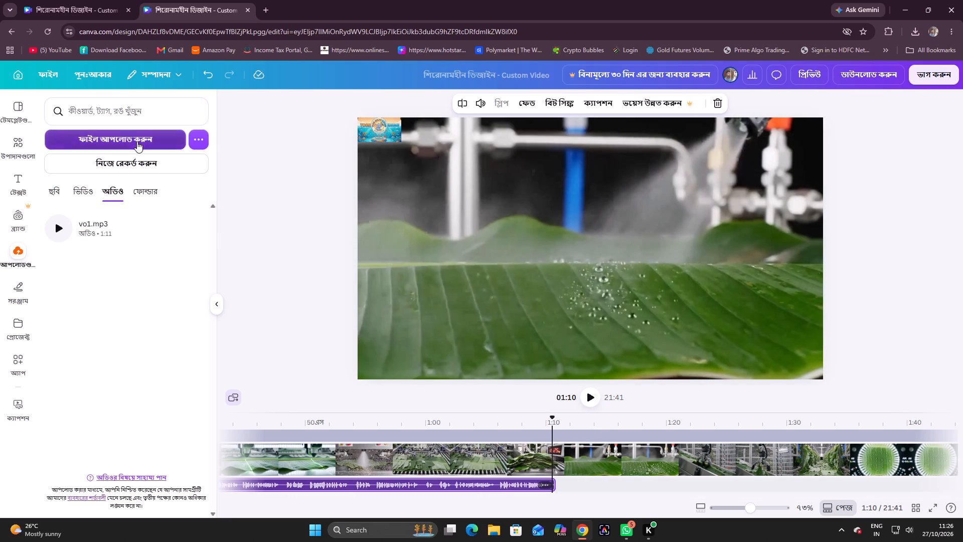
{"action": "scroll", "coordinate": [254, 163], "scroll_direction": "down", "scroll_amount": 9}
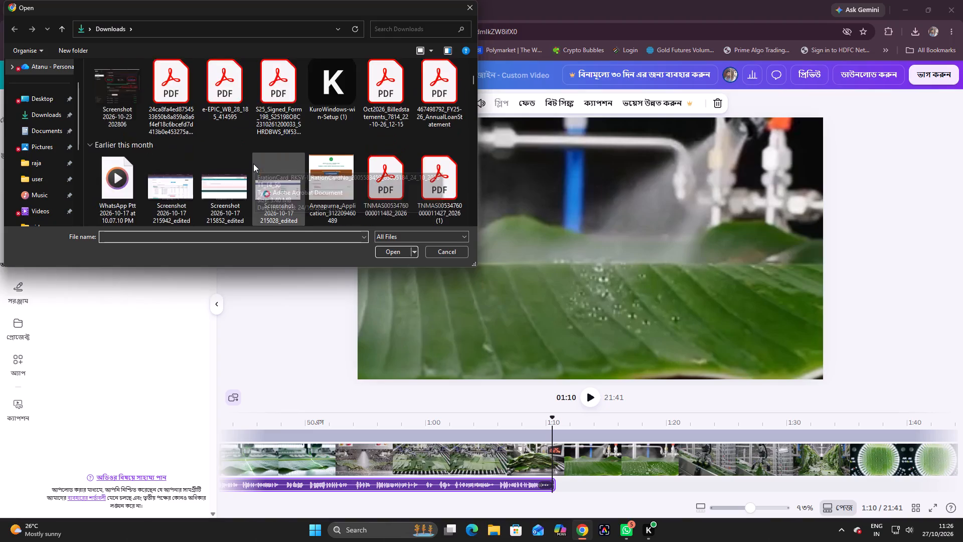
{"action": "scroll", "coordinate": [253, 164], "scroll_direction": "down", "scroll_amount": 18}
{"action": "scroll", "coordinate": [253, 164], "scroll_direction": "down", "scroll_amount": 20}
{"action": "scroll", "coordinate": [253, 164], "scroll_direction": "down", "scroll_amount": 5}
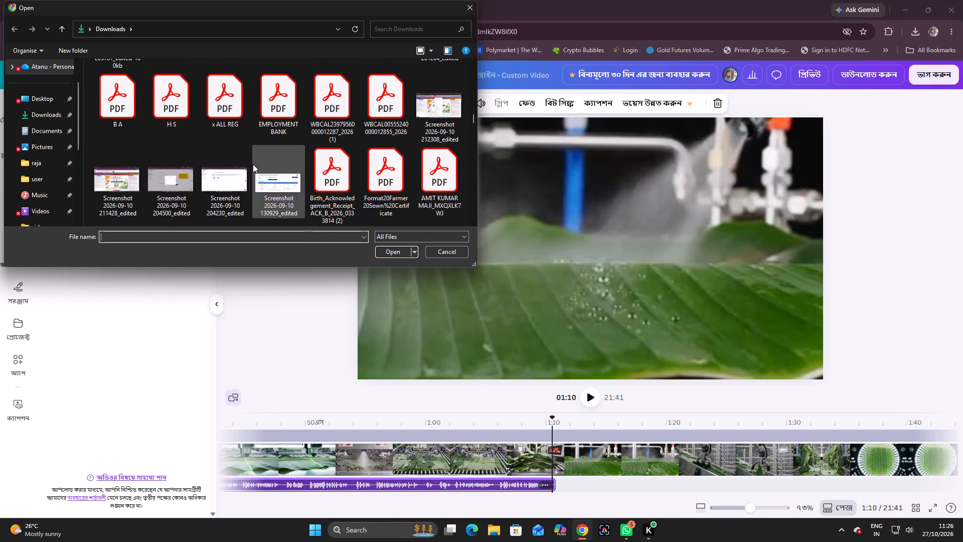
{"action": "scroll", "coordinate": [253, 164], "scroll_direction": "down", "scroll_amount": 13}
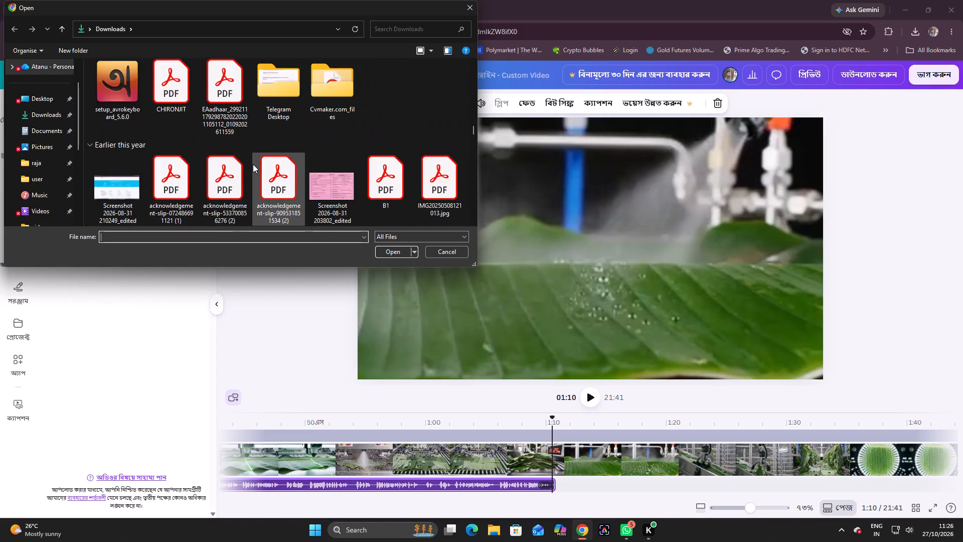
{"action": "scroll", "coordinate": [253, 164], "scroll_direction": "down", "scroll_amount": 9}
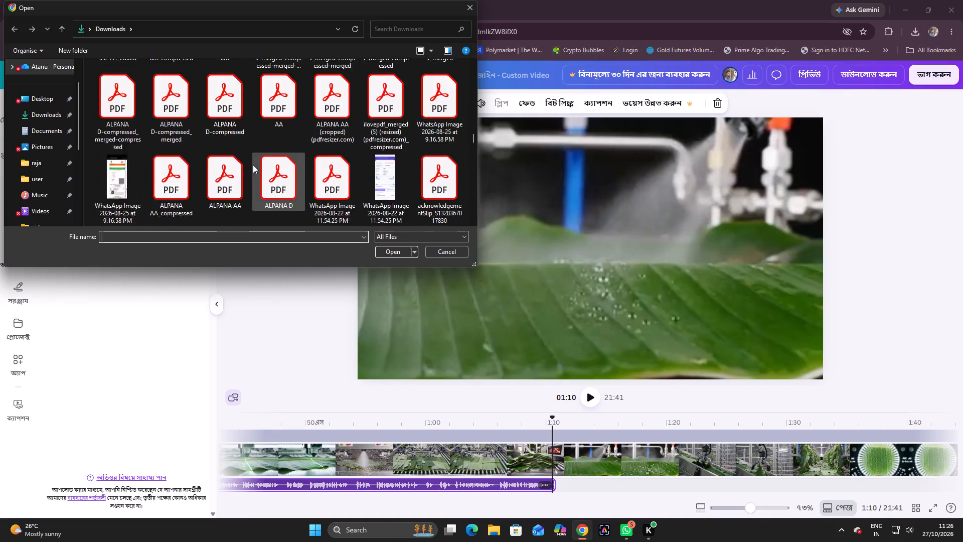
{"action": "scroll", "coordinate": [253, 165], "scroll_direction": "down", "scroll_amount": 12}
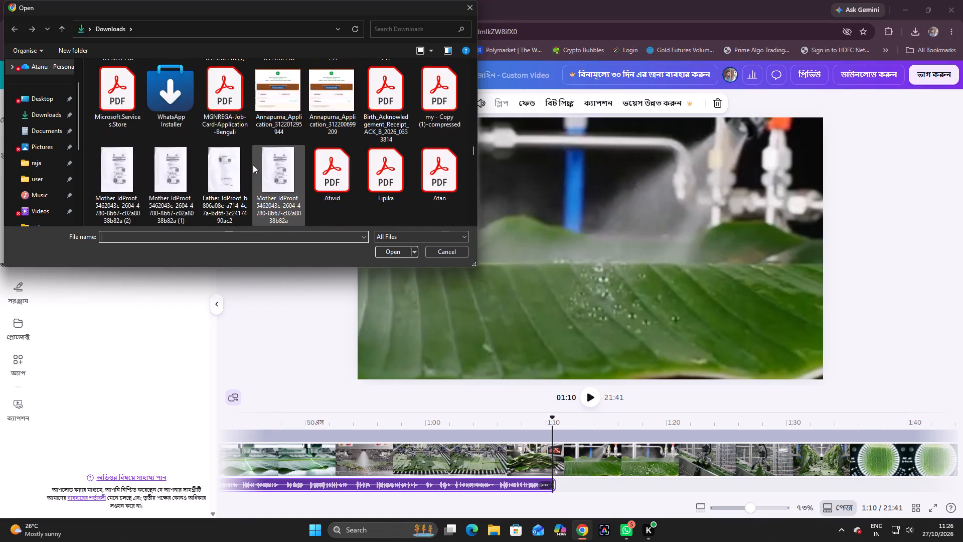
{"action": "scroll", "coordinate": [253, 165], "scroll_direction": "down", "scroll_amount": 15}
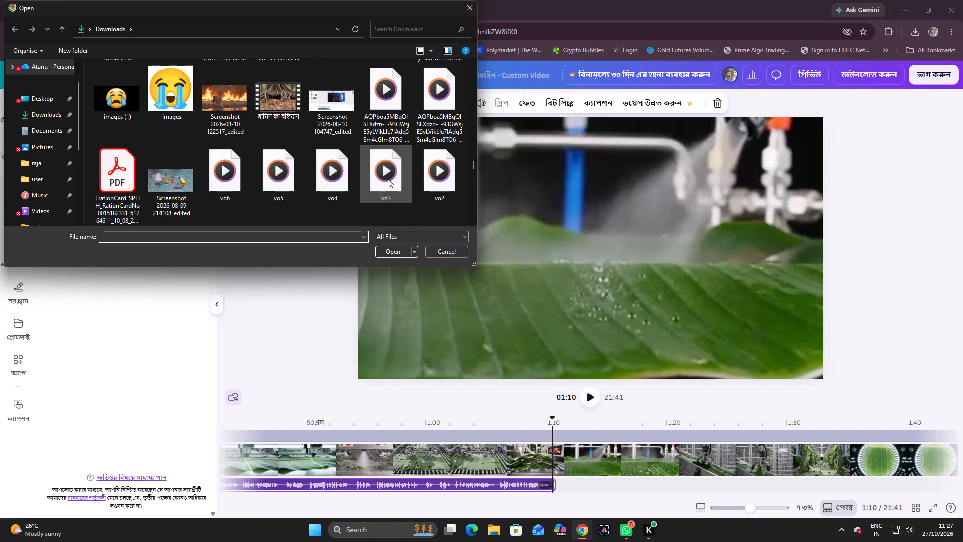
{"action": "scroll", "coordinate": [403, 178], "scroll_direction": "down", "scroll_amount": 2}
{"action": "scroll", "coordinate": [403, 178], "scroll_direction": "up", "scroll_amount": 1}
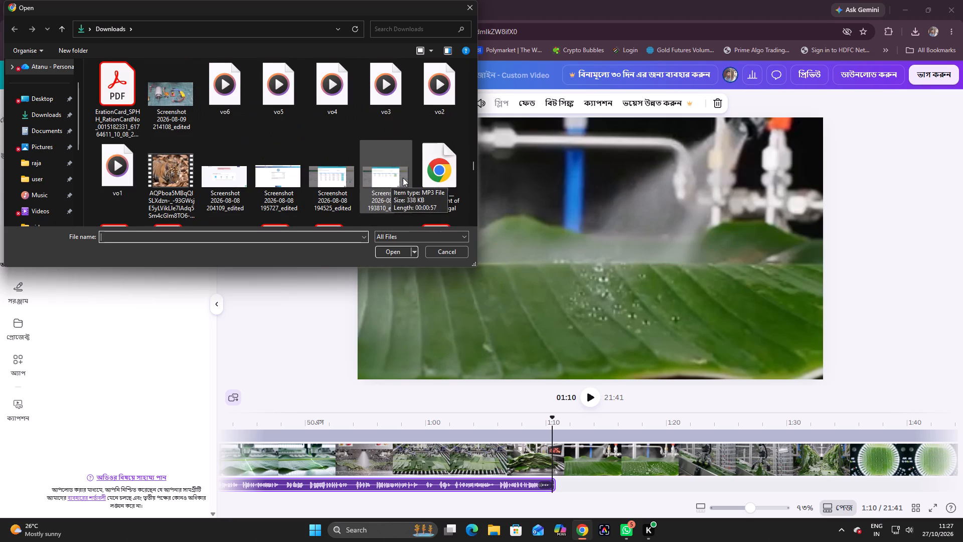
{"action": "left_click", "coordinate": [388, 103]}
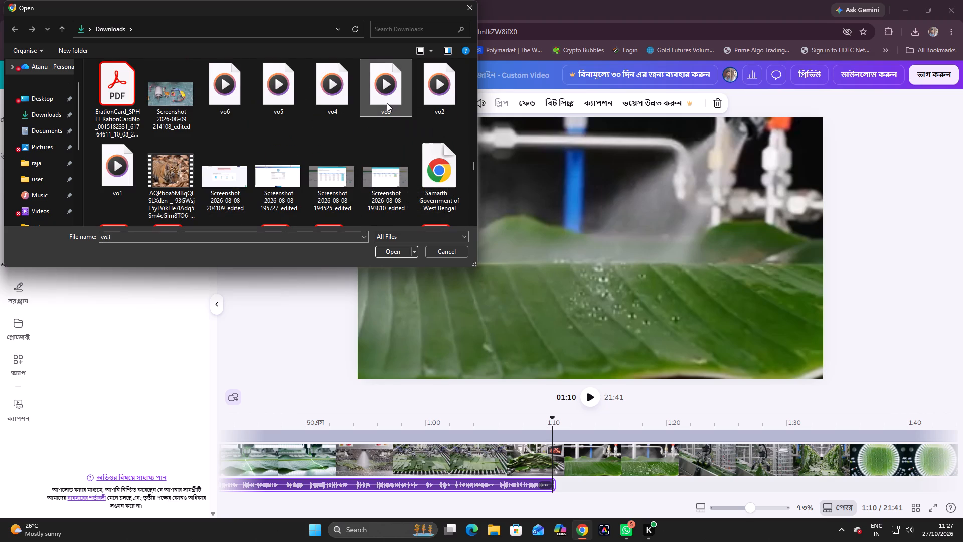
{"action": "left_click", "coordinate": [394, 247]}
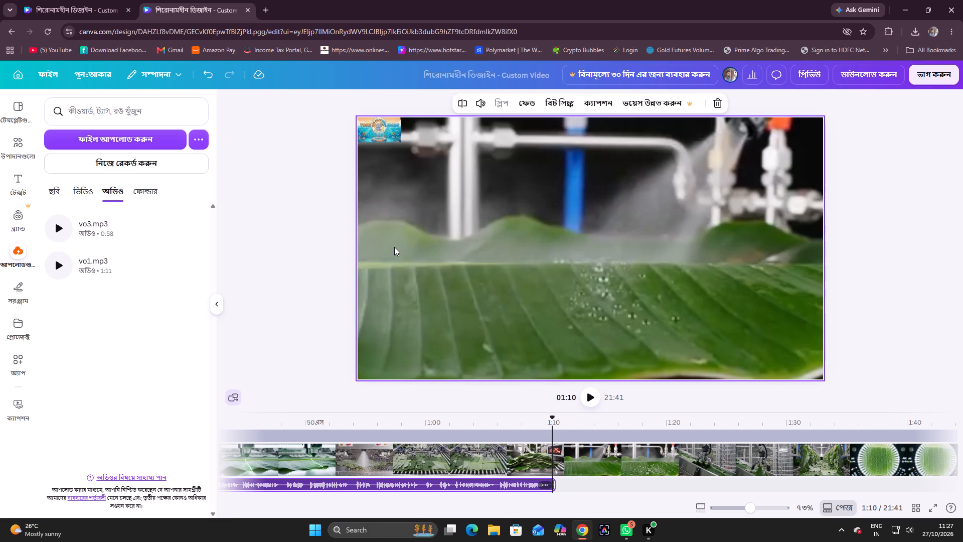
{"action": "left_click", "coordinate": [140, 236]}
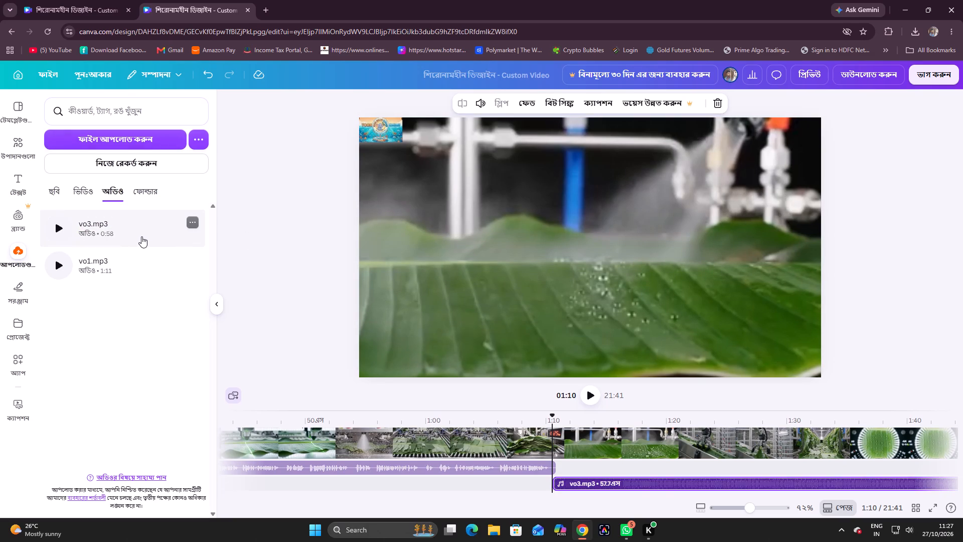
Play the video from about 1:10 to review the vo3.mp3 section.
{"action": "left_click", "coordinate": [596, 398]}
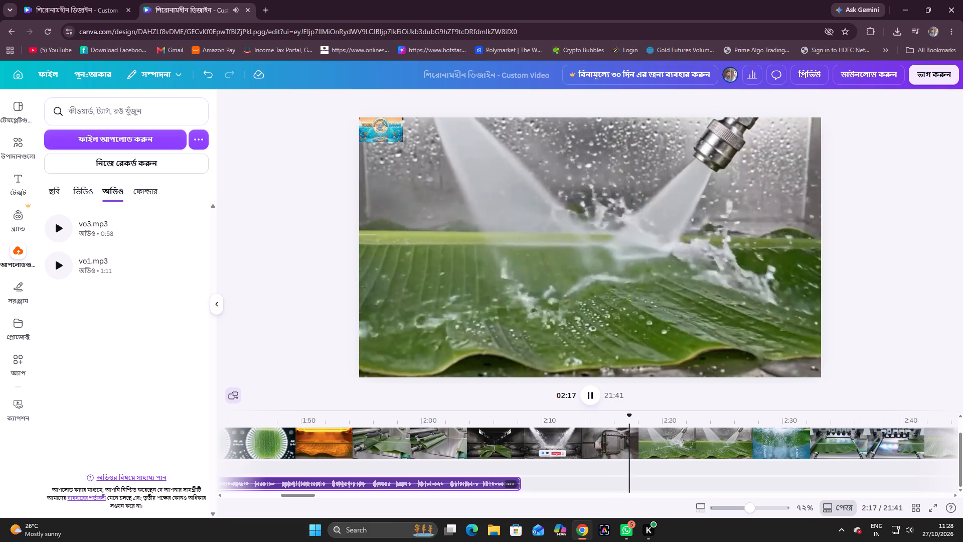
Position the playhead at the end of the vo3.mp3 clip, at about 2:08.
{"action": "left_click_drag", "start_coordinate": [630, 416], "coordinate": [512, 427]}
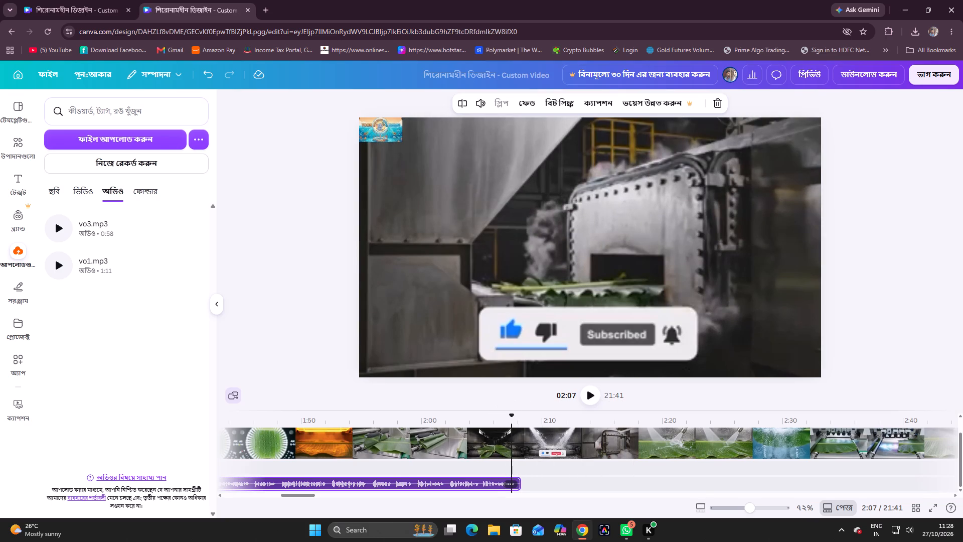
{"action": "left_click_drag", "start_coordinate": [512, 415], "coordinate": [518, 417]}
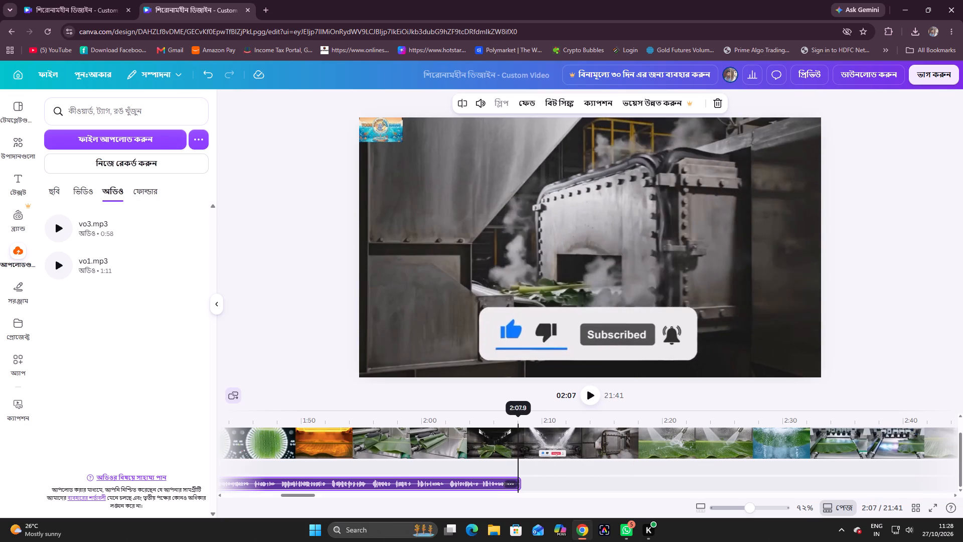
{"action": "left_click_drag", "start_coordinate": [518, 417], "coordinate": [519, 417]}
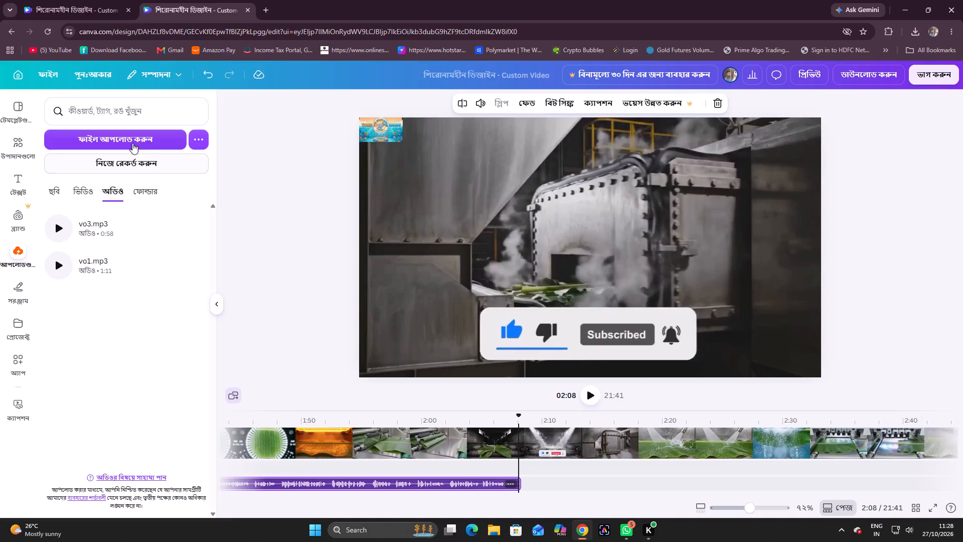
Upload the vo4 audio file from the Downloads folder and add it to the timeline at the end of vo3.mp3.
{"action": "left_click", "coordinate": [135, 139]}
{"action": "scroll", "coordinate": [190, 160], "scroll_direction": "down", "scroll_amount": 5}
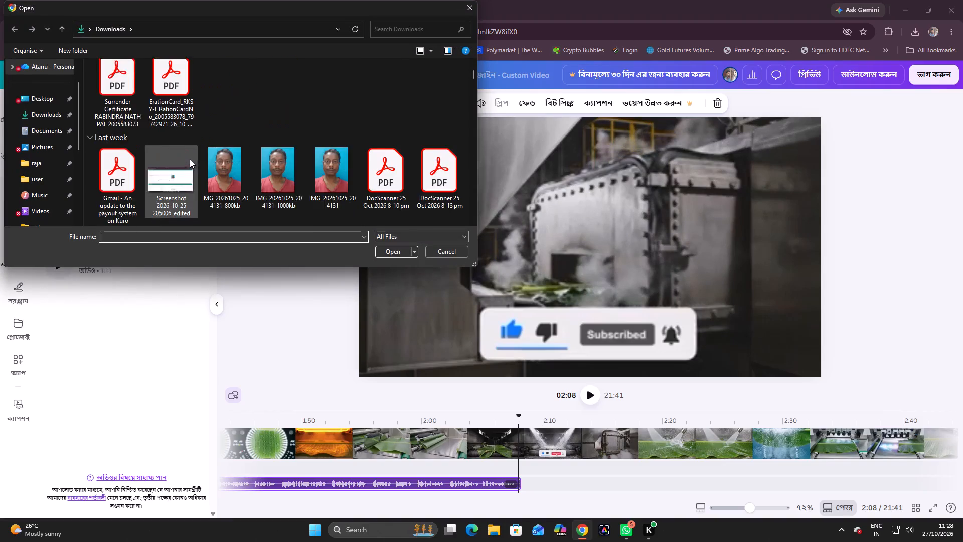
{"action": "scroll", "coordinate": [190, 159], "scroll_direction": "down", "scroll_amount": 20}
{"action": "scroll", "coordinate": [190, 159], "scroll_direction": "down", "scroll_amount": 12}
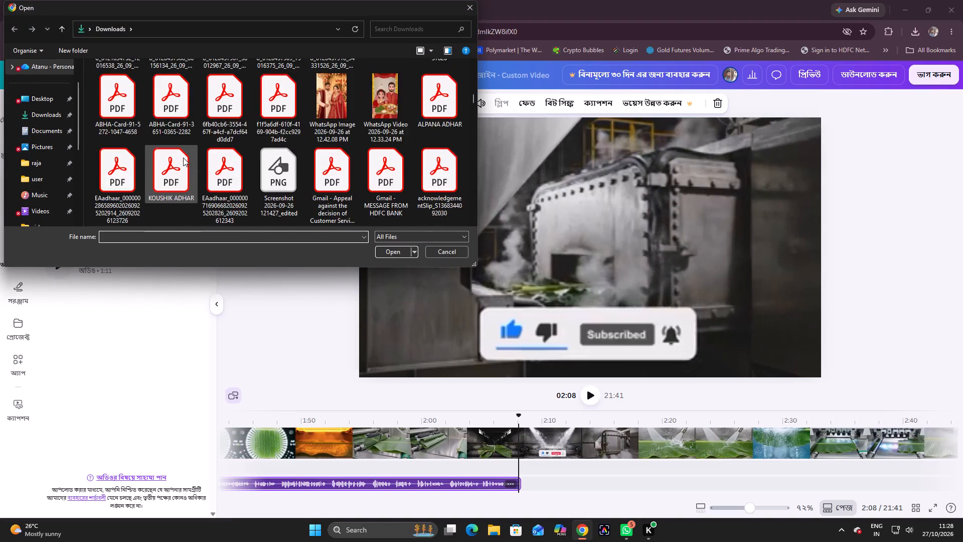
{"action": "scroll", "coordinate": [183, 158], "scroll_direction": "down", "scroll_amount": 17}
{"action": "scroll", "coordinate": [183, 160], "scroll_direction": "down", "scroll_amount": 11}
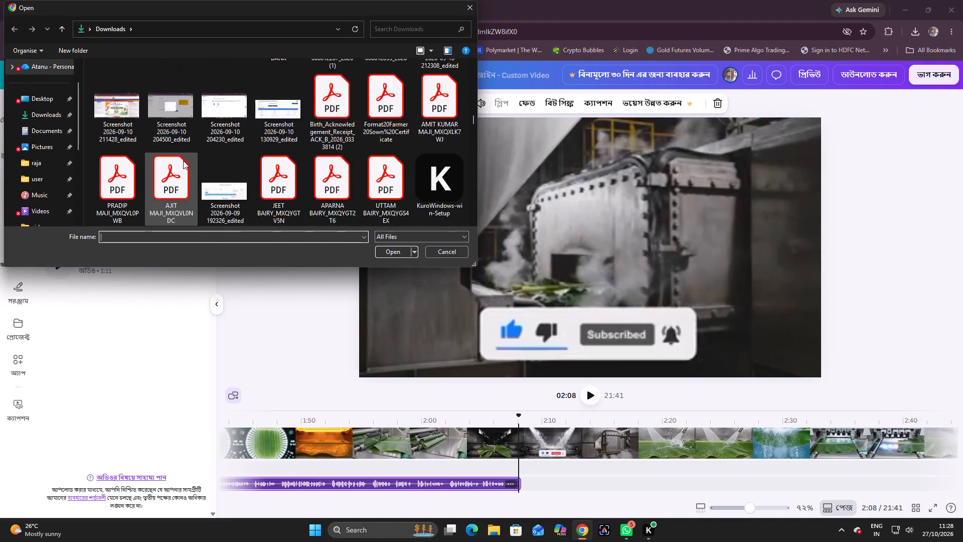
{"action": "scroll", "coordinate": [183, 161], "scroll_direction": "down", "scroll_amount": 16}
{"action": "scroll", "coordinate": [183, 163], "scroll_direction": "down", "scroll_amount": 11}
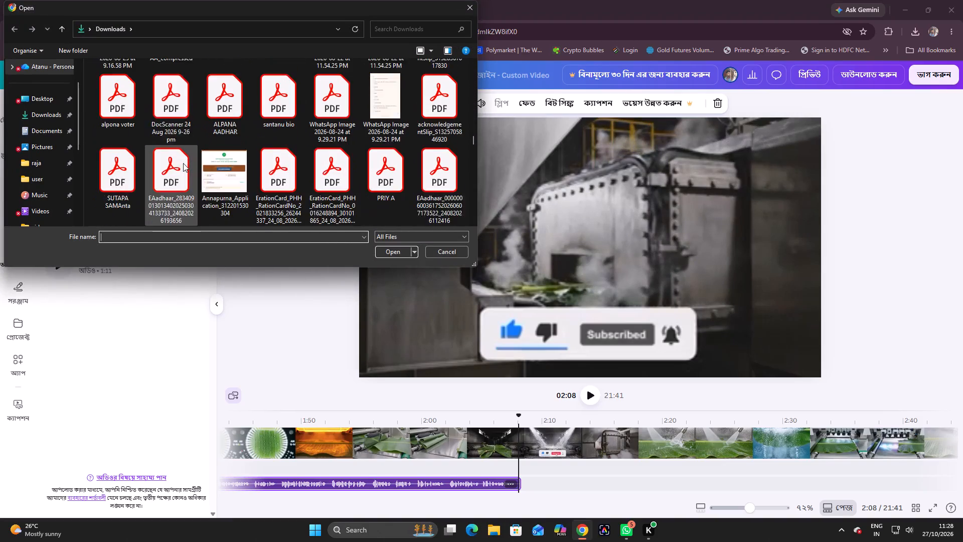
{"action": "scroll", "coordinate": [183, 163], "scroll_direction": "down", "scroll_amount": 16}
{"action": "scroll", "coordinate": [184, 165], "scroll_direction": "down", "scroll_amount": 10}
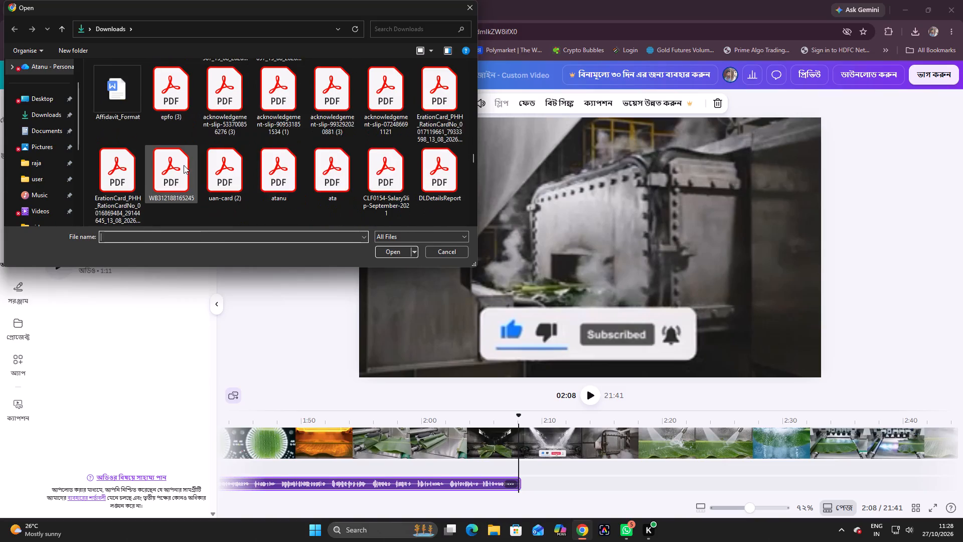
{"action": "scroll", "coordinate": [184, 165], "scroll_direction": "down", "scroll_amount": 13}
{"action": "scroll", "coordinate": [184, 165], "scroll_direction": "up", "scroll_amount": 2}
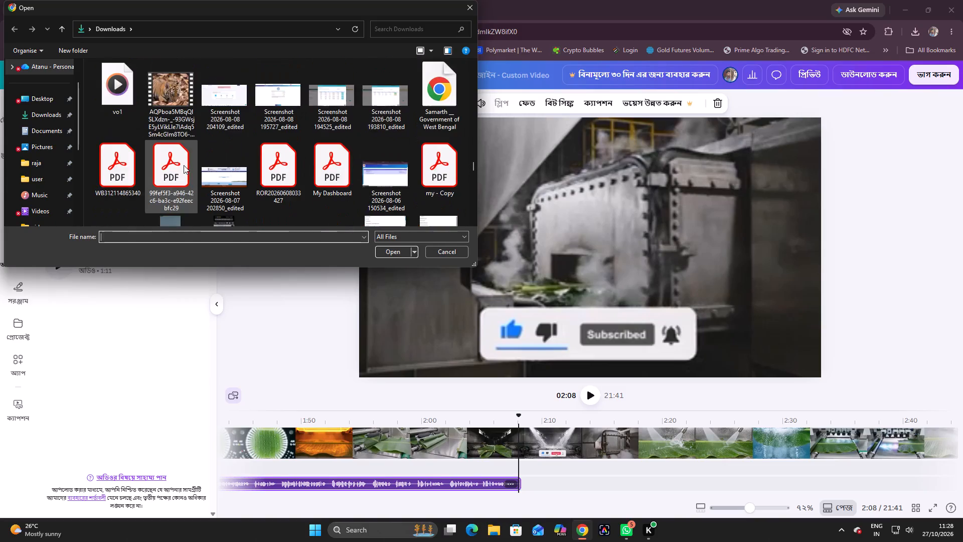
{"action": "scroll", "coordinate": [184, 165], "scroll_direction": "up", "scroll_amount": 1}
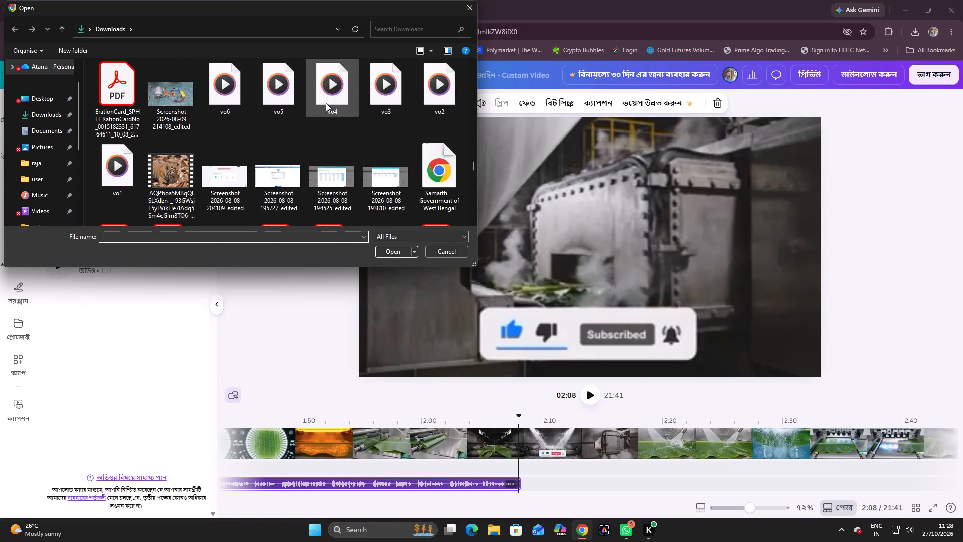
{"action": "left_click", "coordinate": [342, 99]}
{"action": "left_click", "coordinate": [392, 252]}
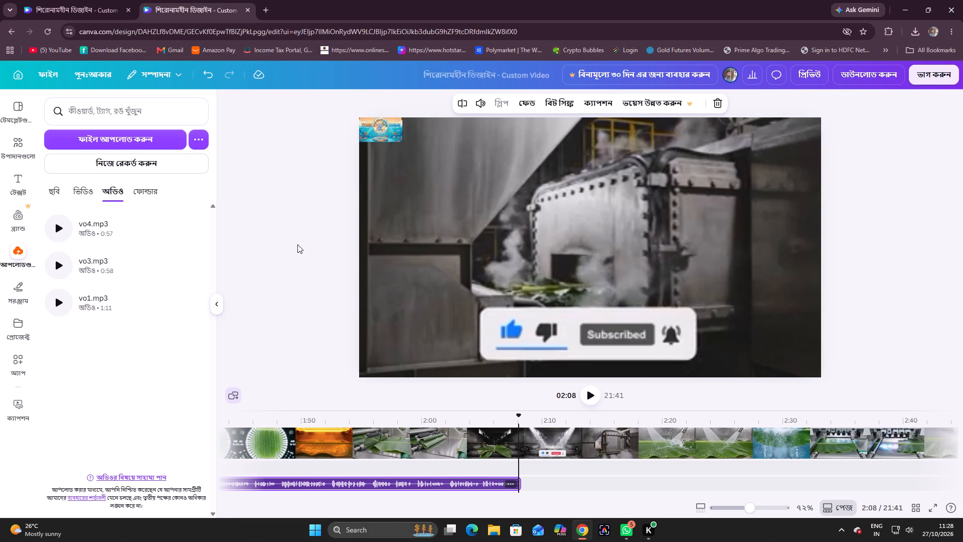
{"action": "left_click", "coordinate": [120, 233]}
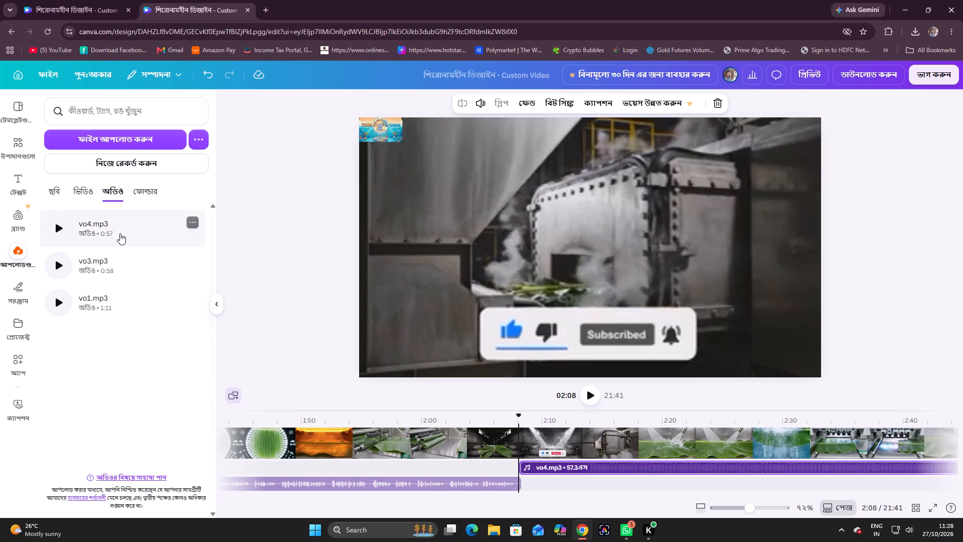
Play the video from about 2:08 to review the vo4.mp3 section.
{"action": "left_click", "coordinate": [591, 395]}
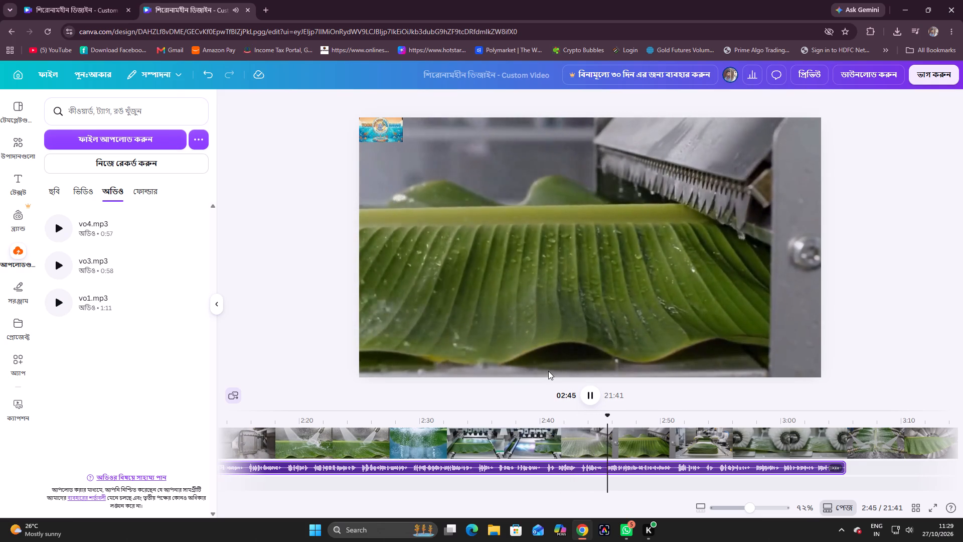
{"action": "left_click", "coordinate": [584, 395]}
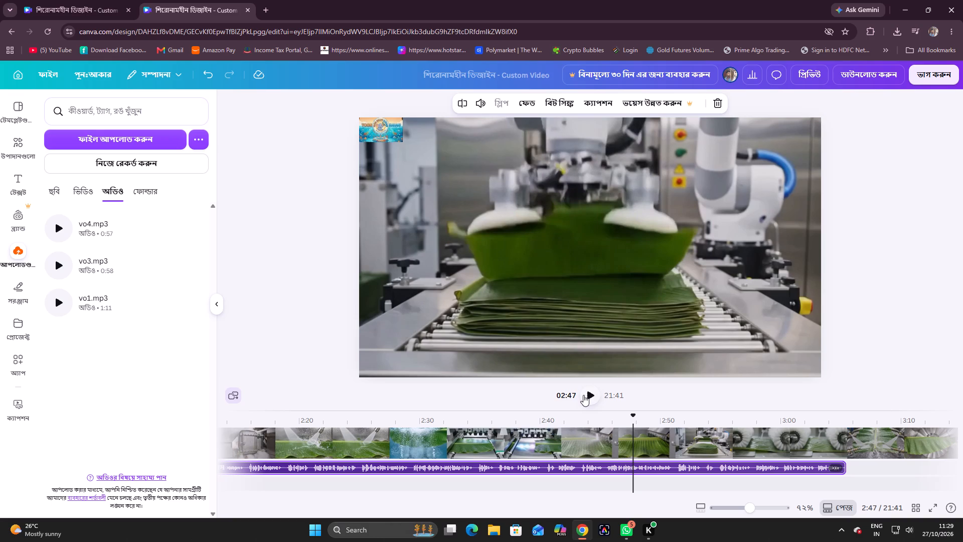
{"action": "left_click", "coordinate": [583, 395]}
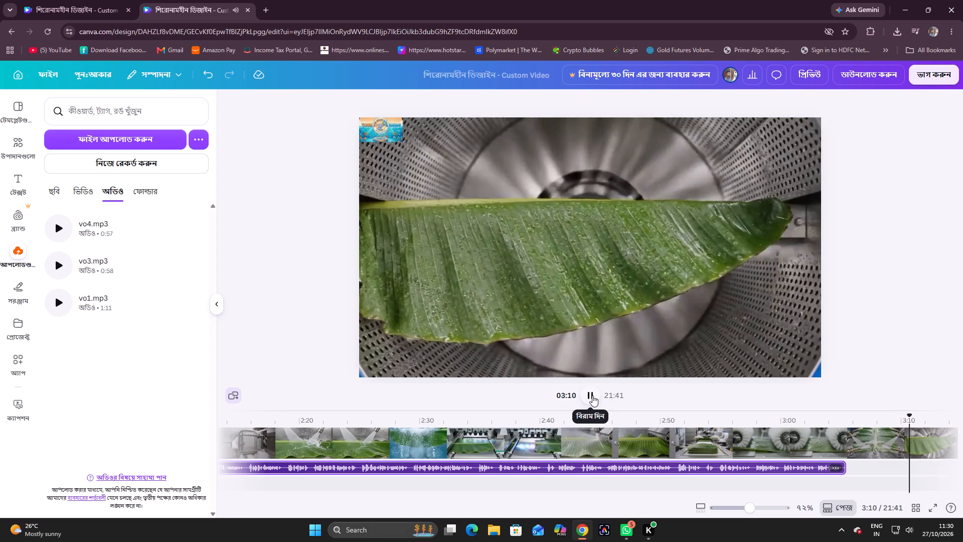
{"action": "left_click", "coordinate": [592, 395]}
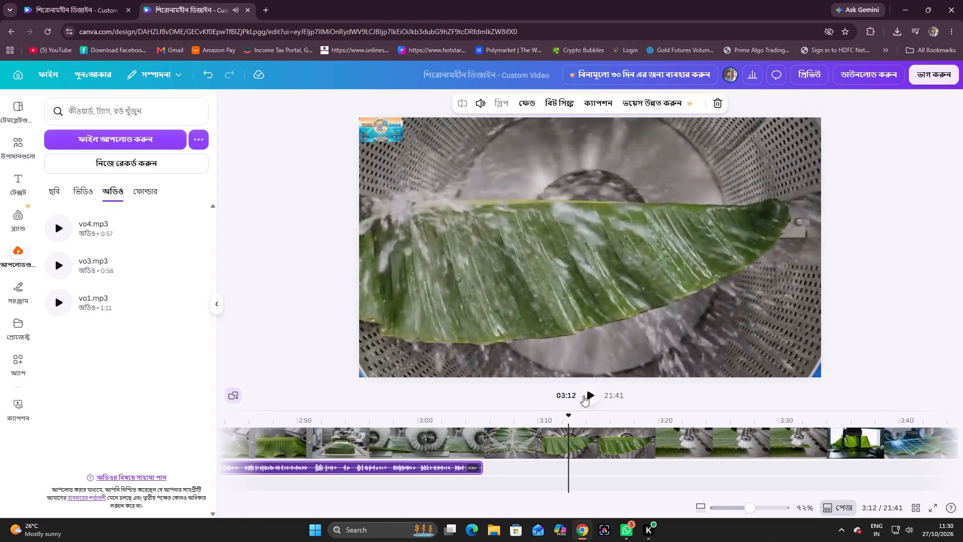
Position the playhead at the end of the vo4.mp3 clip, at about 3:05.
{"action": "left_click_drag", "start_coordinate": [568, 417], "coordinate": [481, 418]}
Upload the vo5 audio file from the Downloads folder and add it to the timeline at the end of vo4.mp3.
{"action": "left_click", "coordinate": [124, 142]}
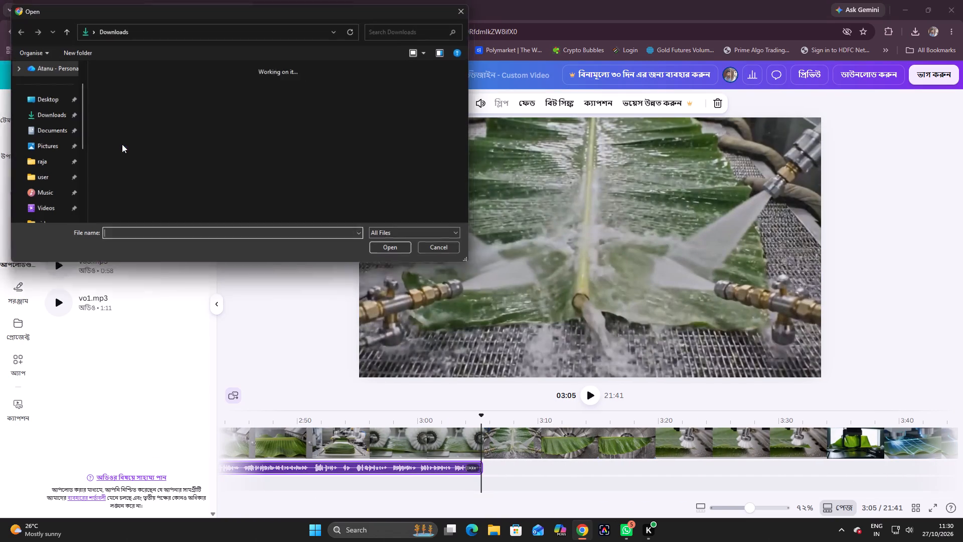
{"action": "scroll", "coordinate": [298, 155], "scroll_direction": "down", "scroll_amount": 20}
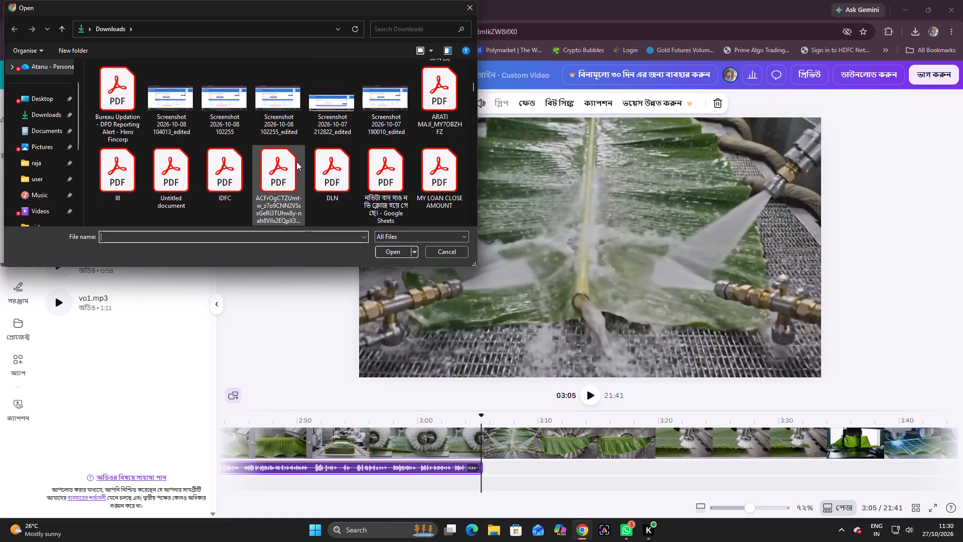
{"action": "scroll", "coordinate": [296, 162], "scroll_direction": "down", "scroll_amount": 16}
{"action": "scroll", "coordinate": [295, 165], "scroll_direction": "down", "scroll_amount": 11}
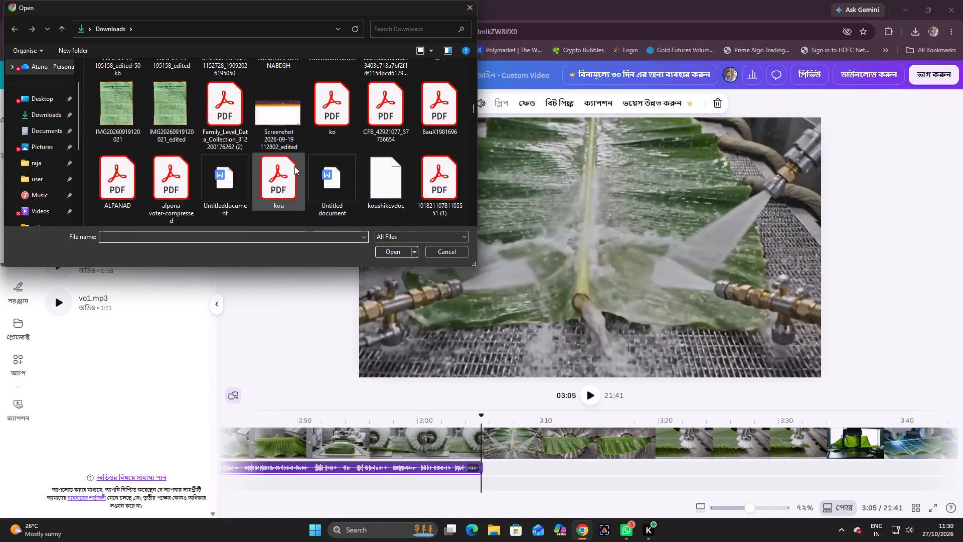
{"action": "scroll", "coordinate": [294, 166], "scroll_direction": "down", "scroll_amount": 10}
{"action": "scroll", "coordinate": [294, 167], "scroll_direction": "down", "scroll_amount": 16}
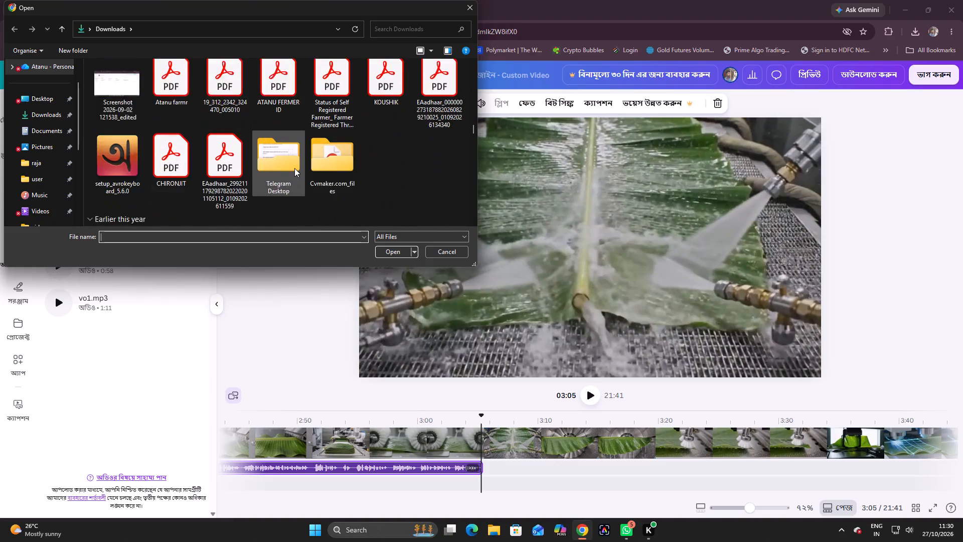
{"action": "scroll", "coordinate": [294, 168], "scroll_direction": "down", "scroll_amount": 18}
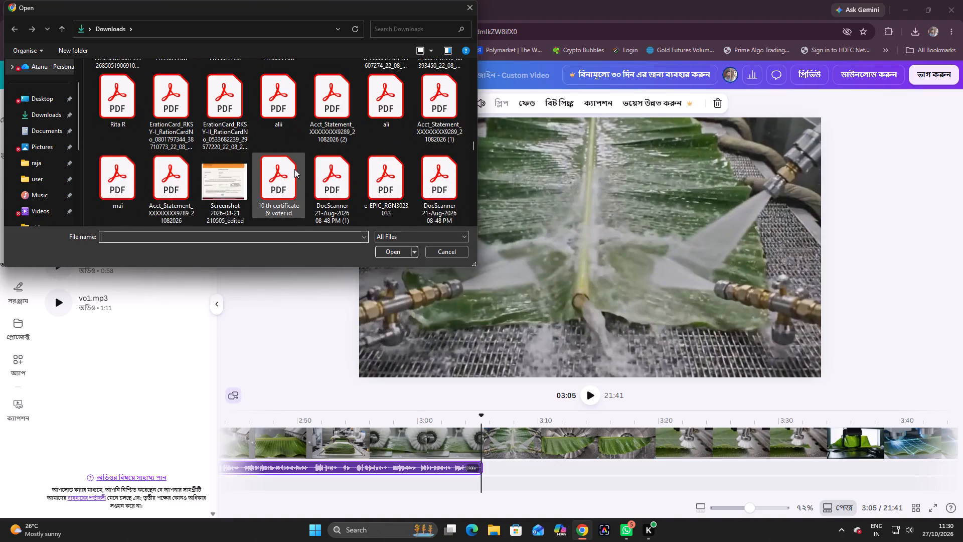
{"action": "scroll", "coordinate": [294, 169], "scroll_direction": "down", "scroll_amount": 19}
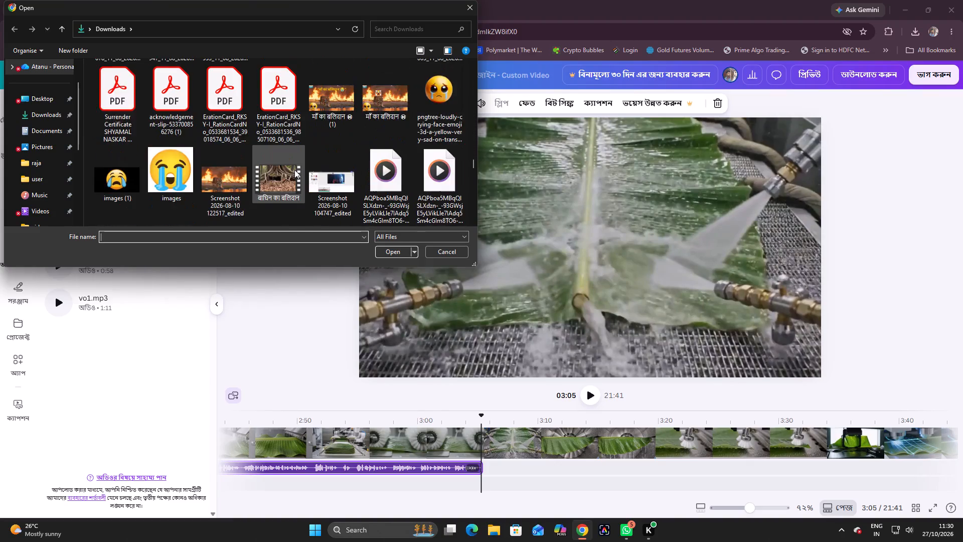
{"action": "scroll", "coordinate": [294, 170], "scroll_direction": "down", "scroll_amount": 2}
{"action": "left_click", "coordinate": [264, 100]}
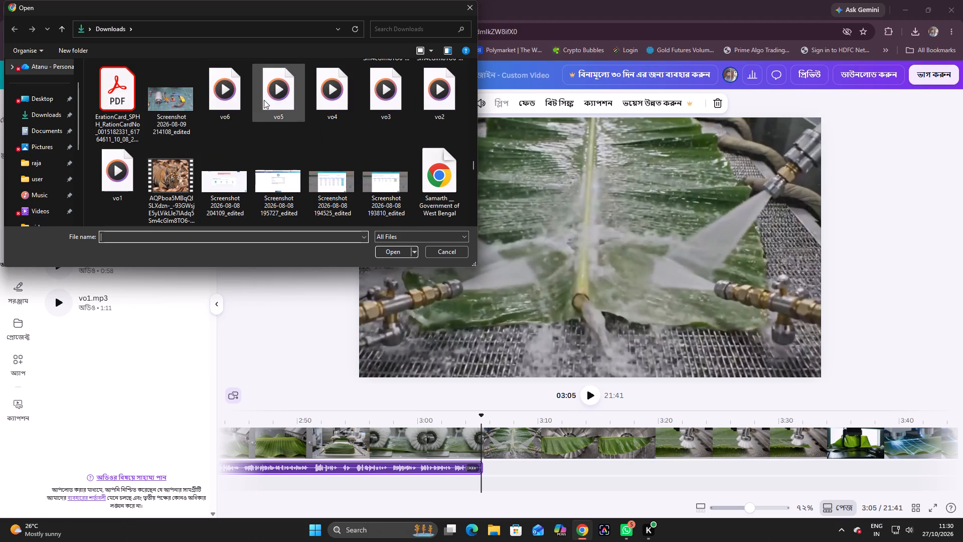
{"action": "left_click", "coordinate": [395, 250]}
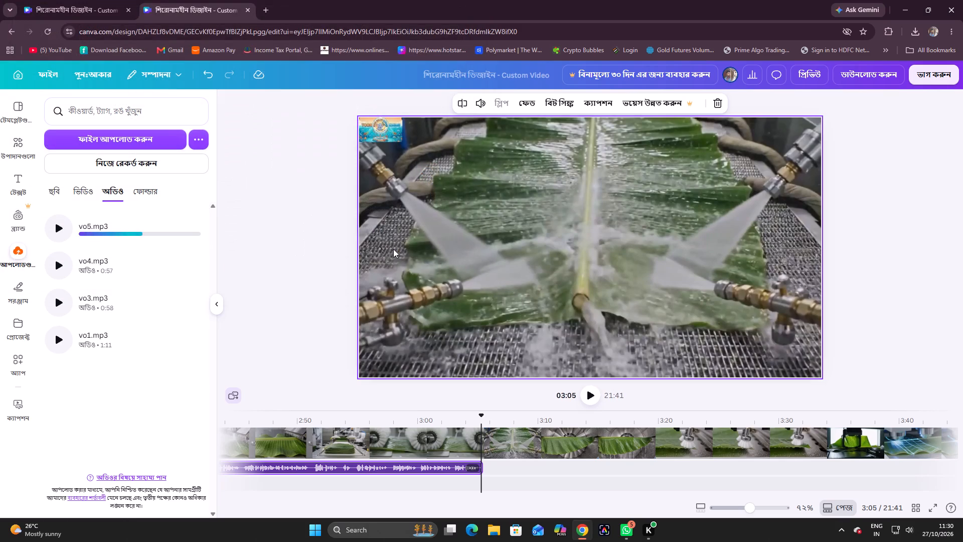
{"action": "left_click", "coordinate": [143, 230]}
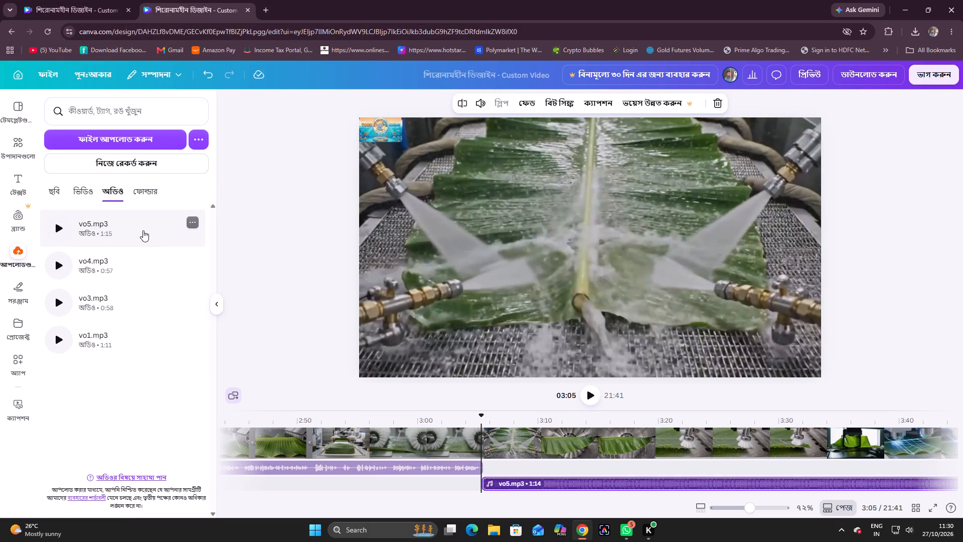
Play the video from about 3:05 to review the vo5.mp3 section.
{"action": "left_click", "coordinate": [587, 395]}
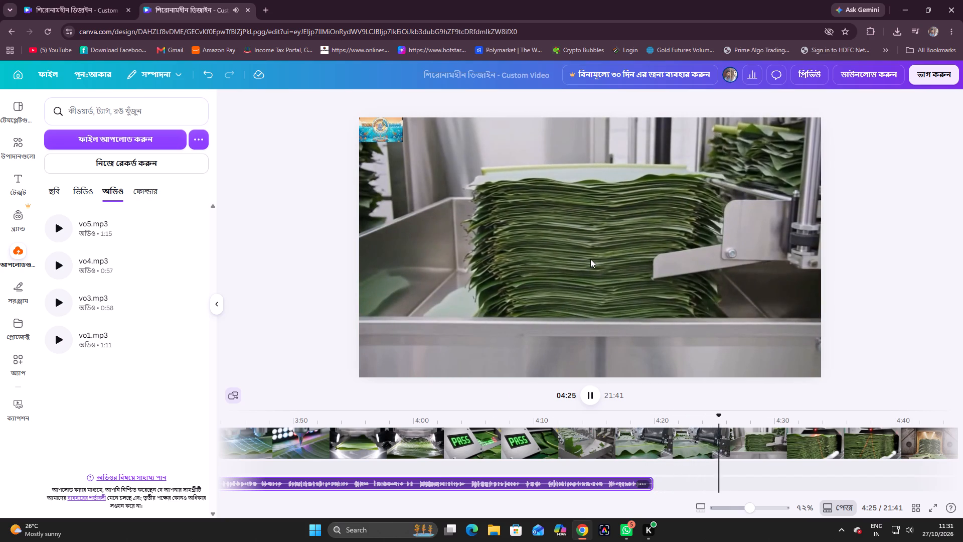
{"action": "left_click", "coordinate": [589, 403]}
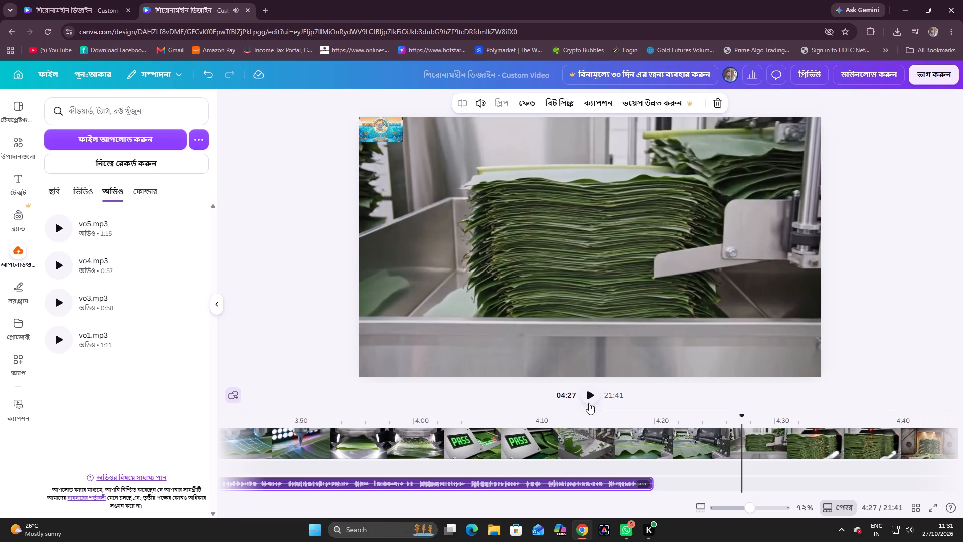
Position the playhead at the end of the vo5.mp3 clip, at about 4:19.
{"action": "left_click_drag", "start_coordinate": [745, 415], "coordinate": [708, 412]}
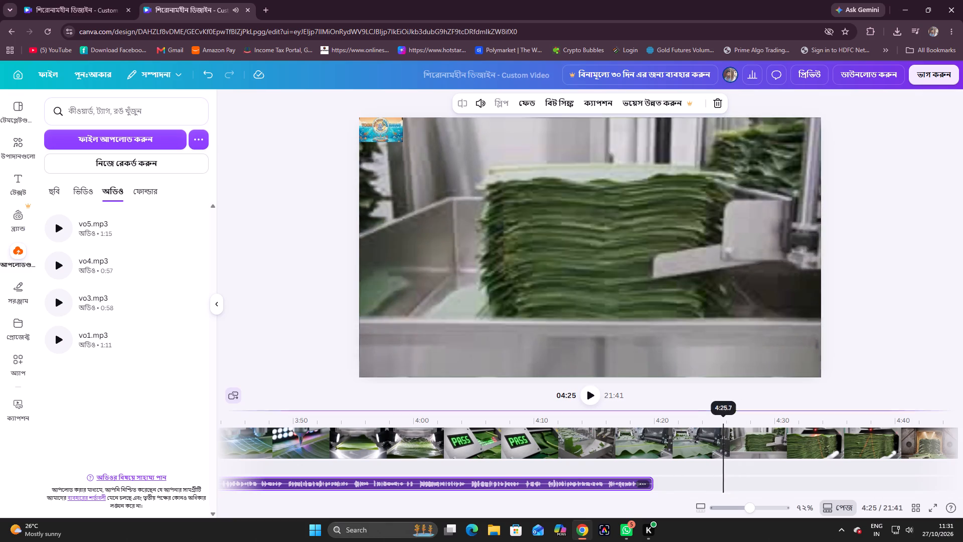
{"action": "left_click_drag", "start_coordinate": [708, 412], "coordinate": [654, 414]}
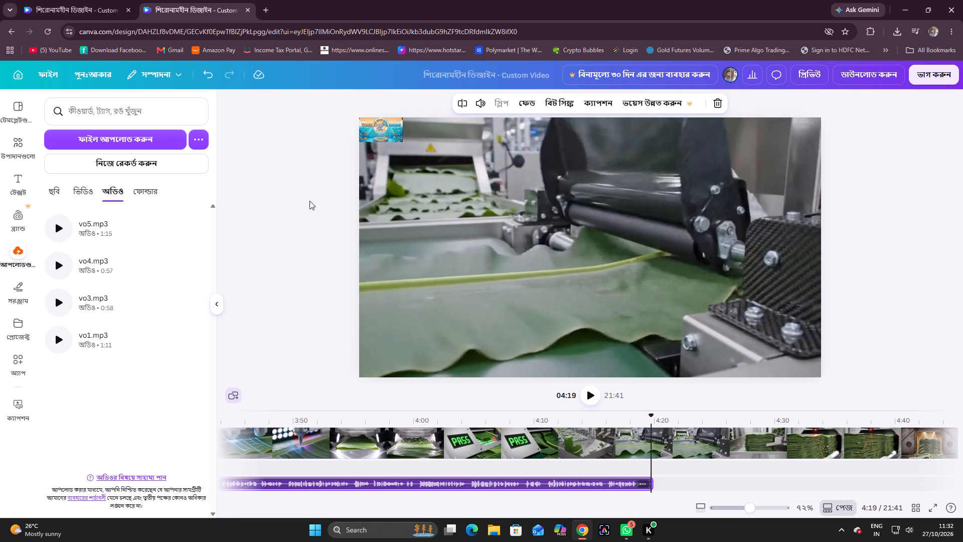
Upload the S8 audio file from the Downloads folder and add it to the timeline at the end of vo5.mp3.
{"action": "left_click", "coordinate": [145, 142]}
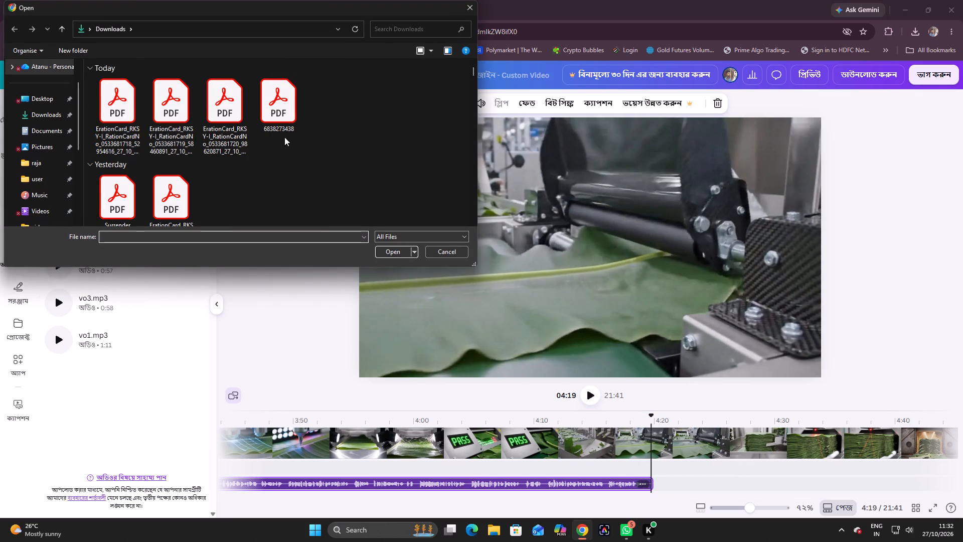
{"action": "scroll", "coordinate": [284, 137], "scroll_direction": "down", "scroll_amount": 16}
{"action": "scroll", "coordinate": [278, 138], "scroll_direction": "down", "scroll_amount": 11}
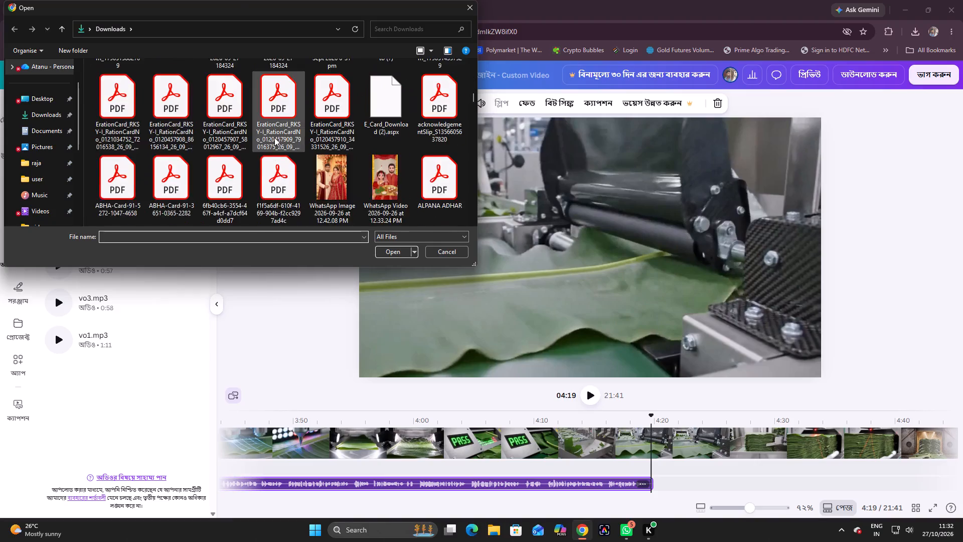
{"action": "scroll", "coordinate": [274, 138], "scroll_direction": "down", "scroll_amount": 20}
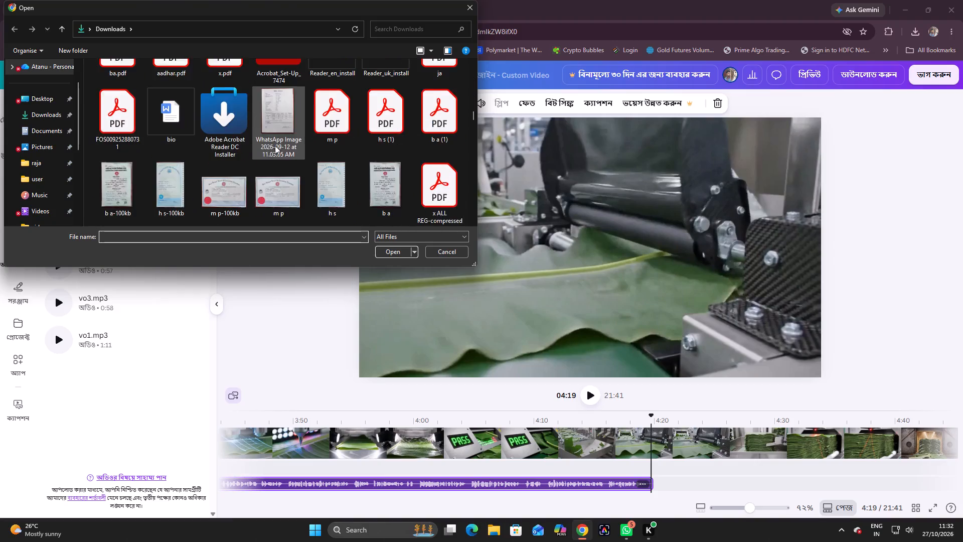
{"action": "scroll", "coordinate": [275, 146], "scroll_direction": "down", "scroll_amount": 19}
{"action": "scroll", "coordinate": [277, 147], "scroll_direction": "down", "scroll_amount": 4}
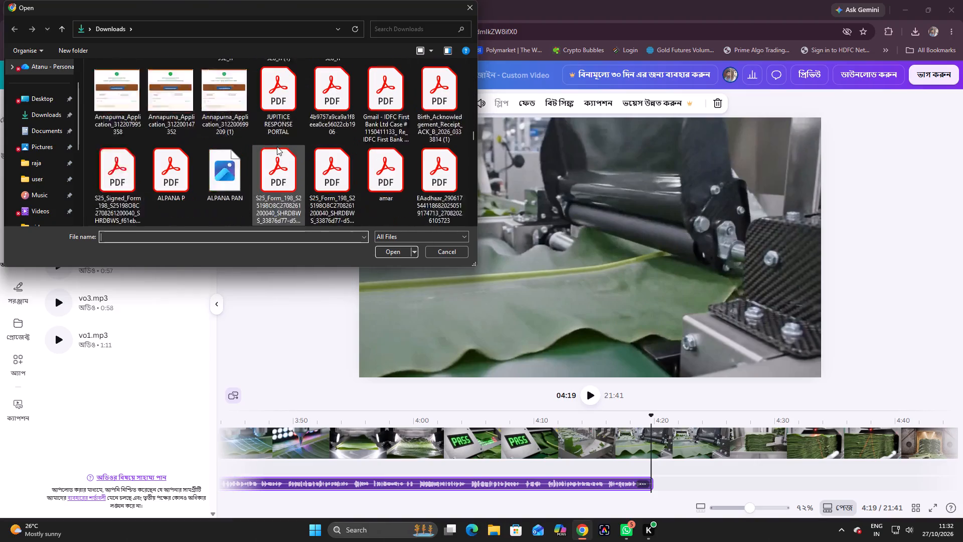
{"action": "scroll", "coordinate": [277, 147], "scroll_direction": "down", "scroll_amount": 20}
{"action": "scroll", "coordinate": [276, 147], "scroll_direction": "down", "scroll_amount": 13}
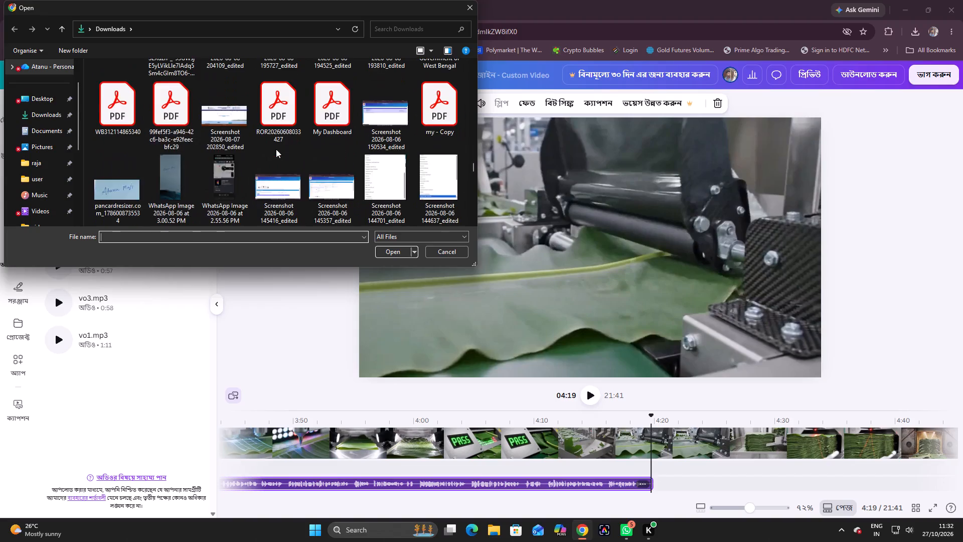
{"action": "scroll", "coordinate": [276, 149], "scroll_direction": "down", "scroll_amount": 8}
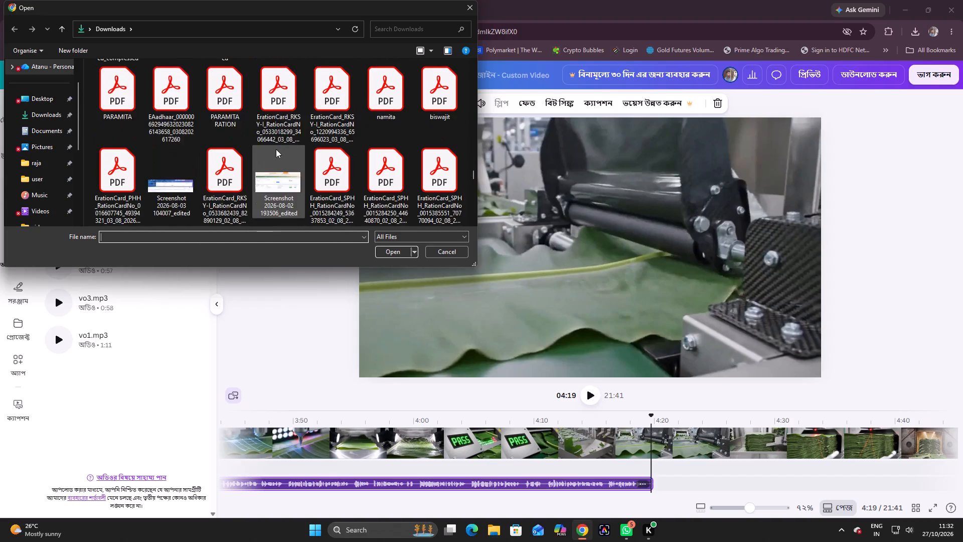
{"action": "scroll", "coordinate": [276, 149], "scroll_direction": "down", "scroll_amount": 13}
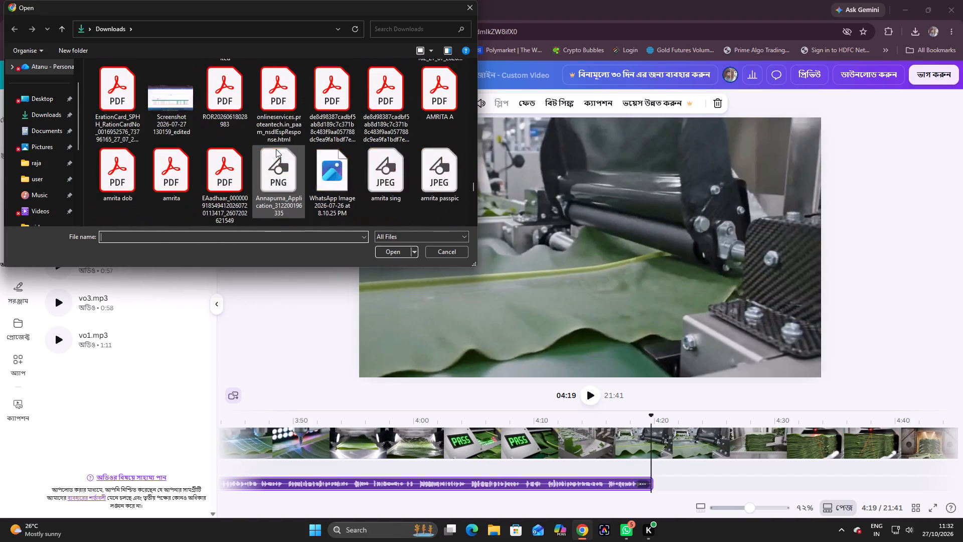
{"action": "scroll", "coordinate": [276, 149], "scroll_direction": "down", "scroll_amount": 10}
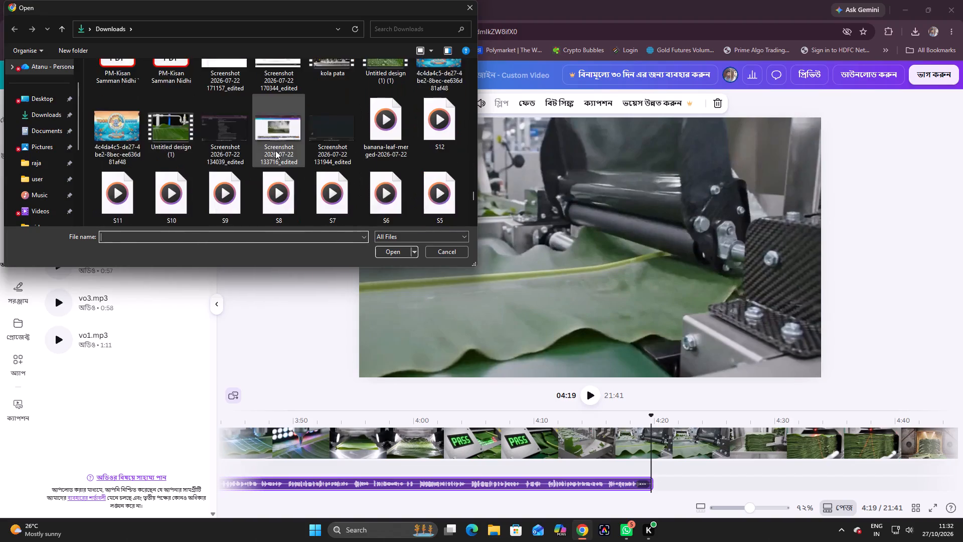
{"action": "scroll", "coordinate": [275, 151], "scroll_direction": "down", "scroll_amount": 2}
{"action": "scroll", "coordinate": [280, 153], "scroll_direction": "up", "scroll_amount": 2}
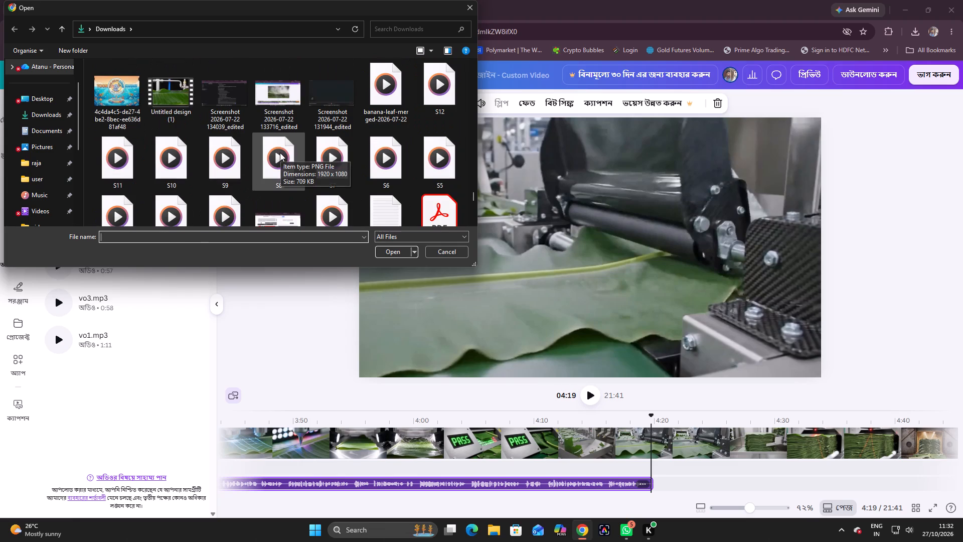
{"action": "left_click", "coordinate": [280, 164]}
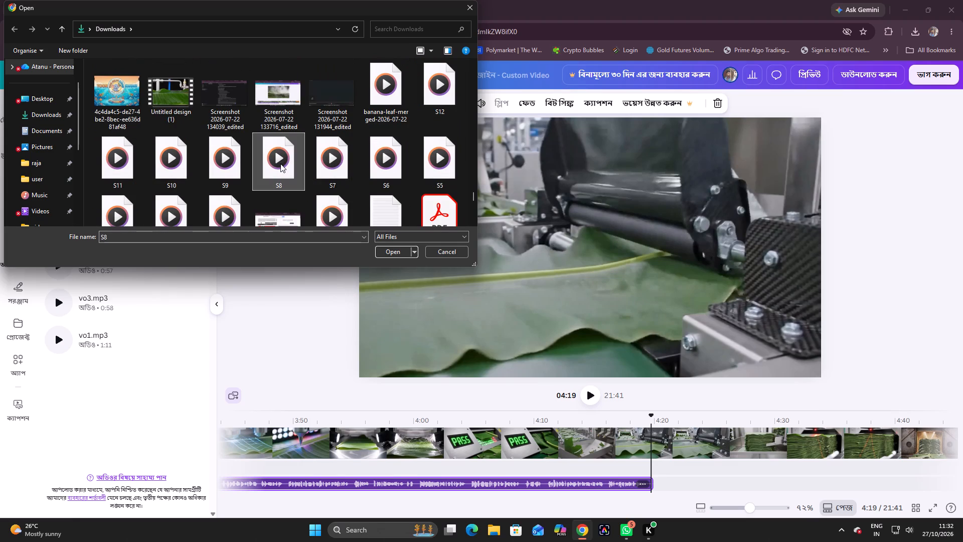
{"action": "left_click", "coordinate": [394, 252]}
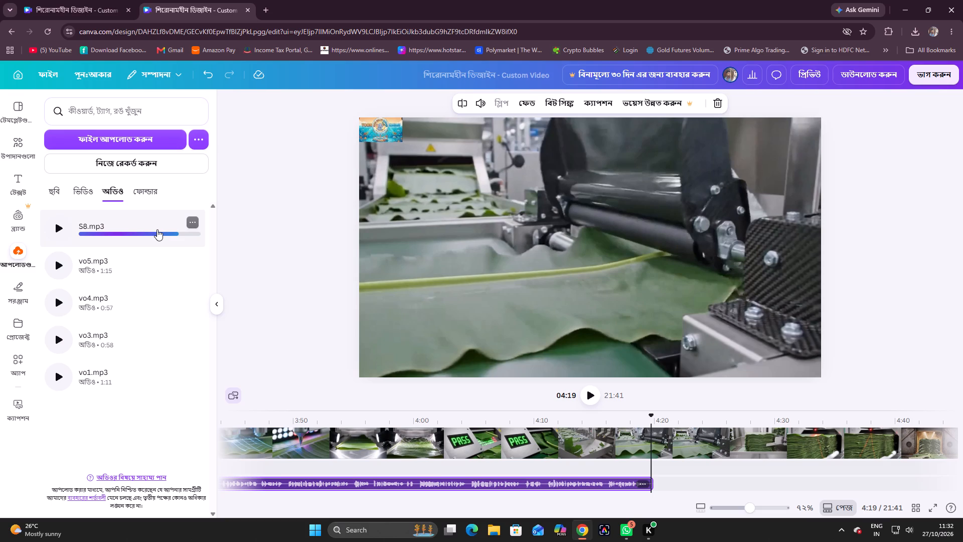
{"action": "left_click", "coordinate": [157, 229]}
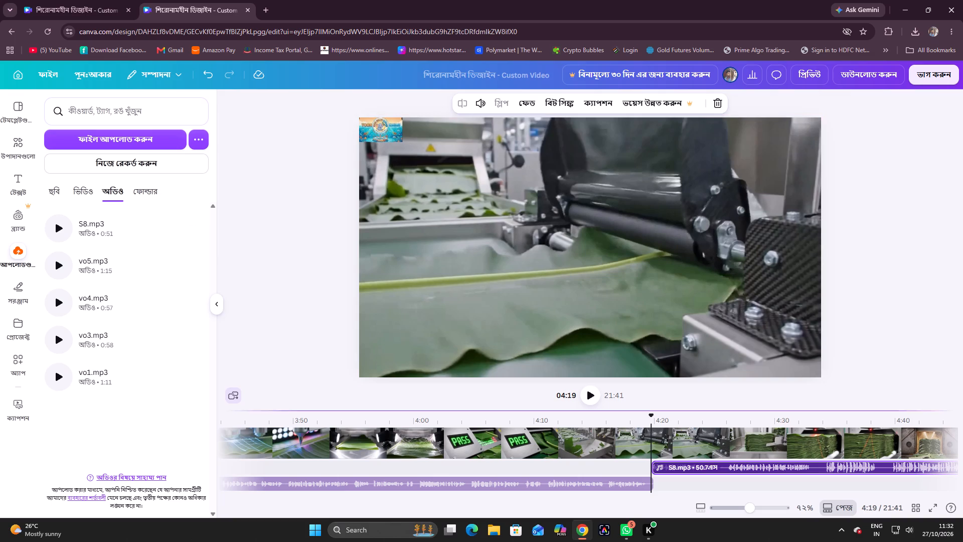
Play the video from about 4:19 to review the S8.mp3 section.
{"action": "left_click", "coordinate": [590, 401]}
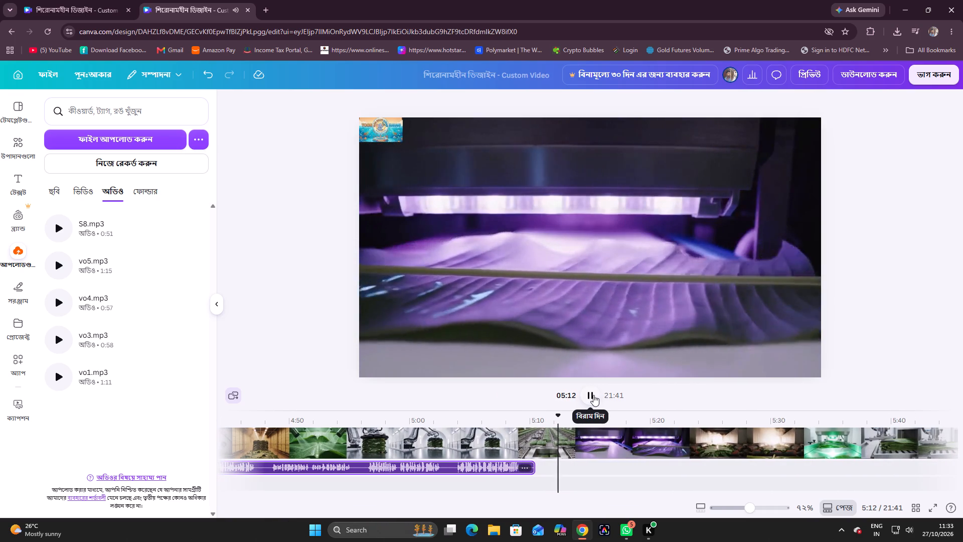
{"action": "left_click_drag", "start_coordinate": [595, 397], "coordinate": [594, 402]}
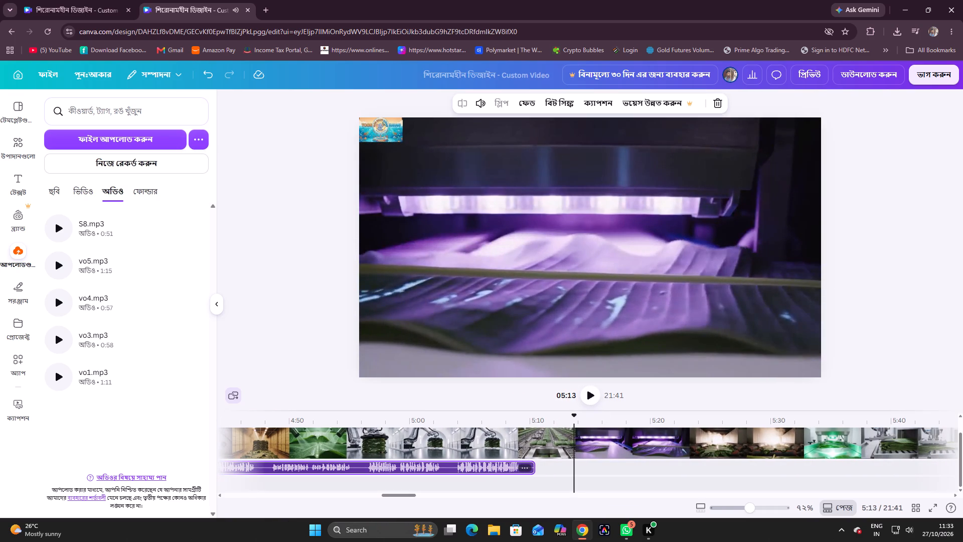
Position the playhead at the end of the S8.mp3 clip, at about 5:10.
{"action": "left_click_drag", "start_coordinate": [575, 417], "coordinate": [536, 419]}
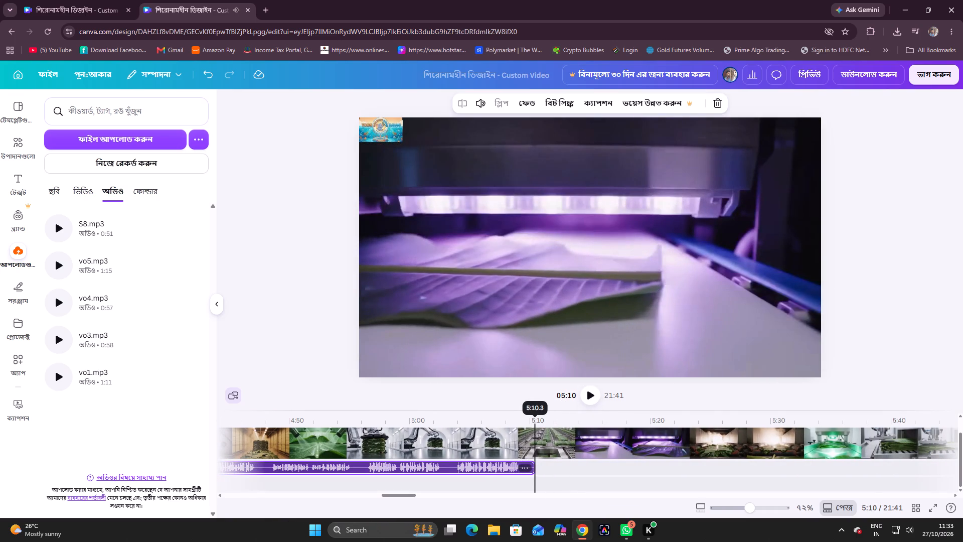
{"action": "left_click_drag", "start_coordinate": [536, 419], "coordinate": [535, 419]}
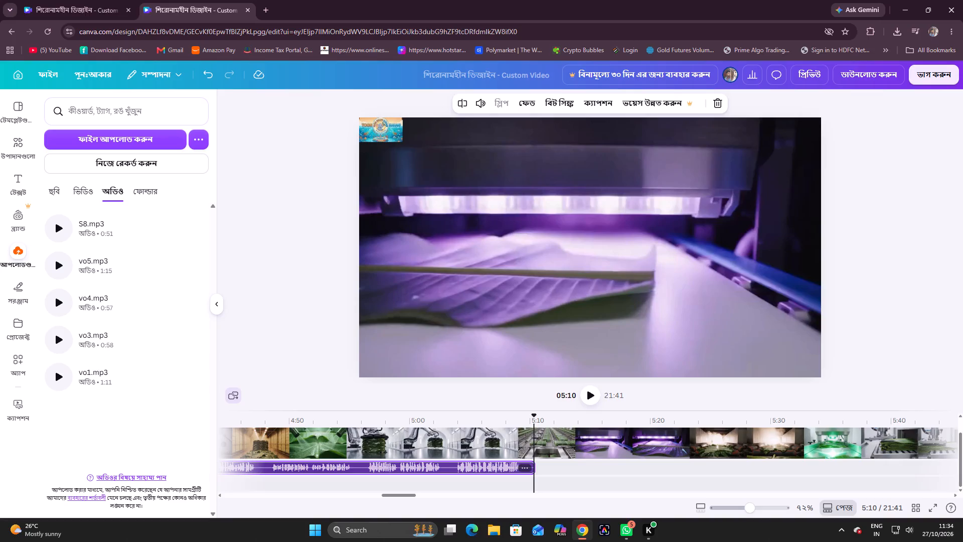
Upload the vo6 audio file from the Downloads folder and add it to the timeline at the end of S8.mp3.
{"action": "left_click", "coordinate": [126, 146]}
{"action": "scroll", "coordinate": [223, 163], "scroll_direction": "down", "scroll_amount": 5}
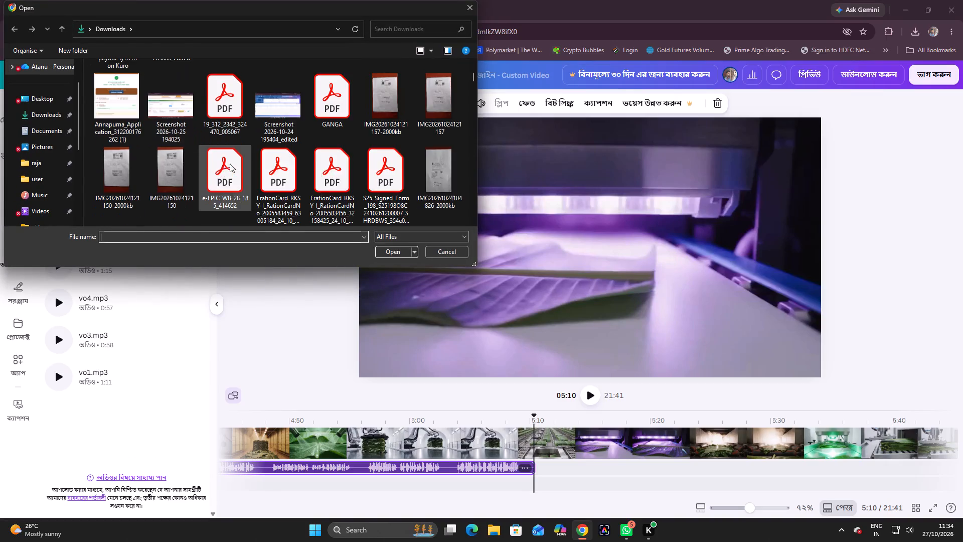
{"action": "scroll", "coordinate": [233, 171], "scroll_direction": "down", "scroll_amount": 16}
{"action": "scroll", "coordinate": [234, 174], "scroll_direction": "down", "scroll_amount": 10}
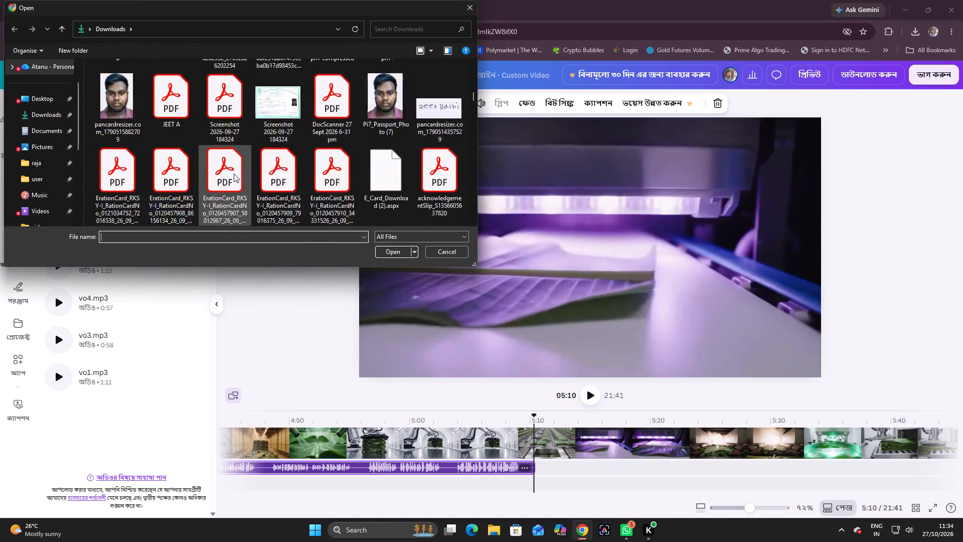
{"action": "scroll", "coordinate": [234, 174], "scroll_direction": "down", "scroll_amount": 17}
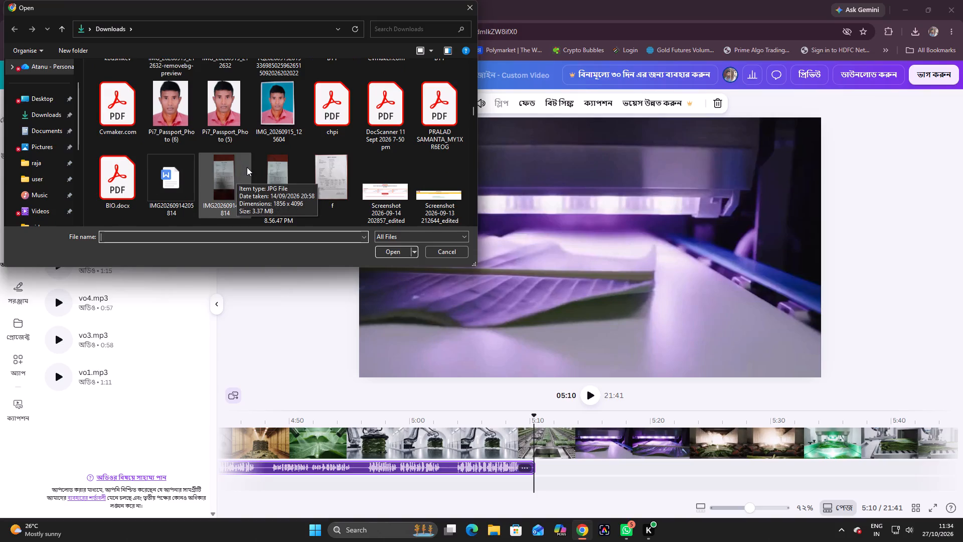
{"action": "scroll", "coordinate": [247, 162], "scroll_direction": "down", "scroll_amount": 5}
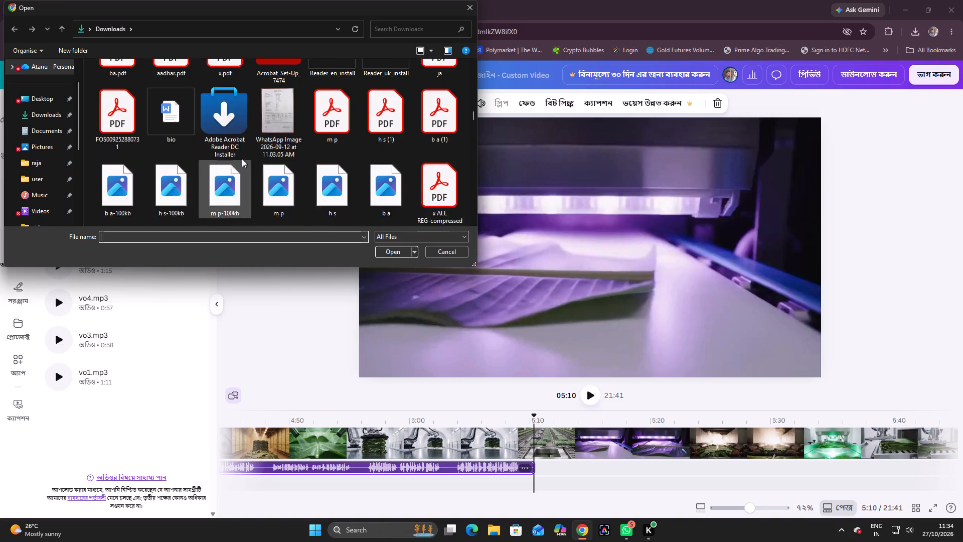
{"action": "scroll", "coordinate": [240, 157], "scroll_direction": "down", "scroll_amount": 16}
{"action": "scroll", "coordinate": [237, 156], "scroll_direction": "down", "scroll_amount": 6}
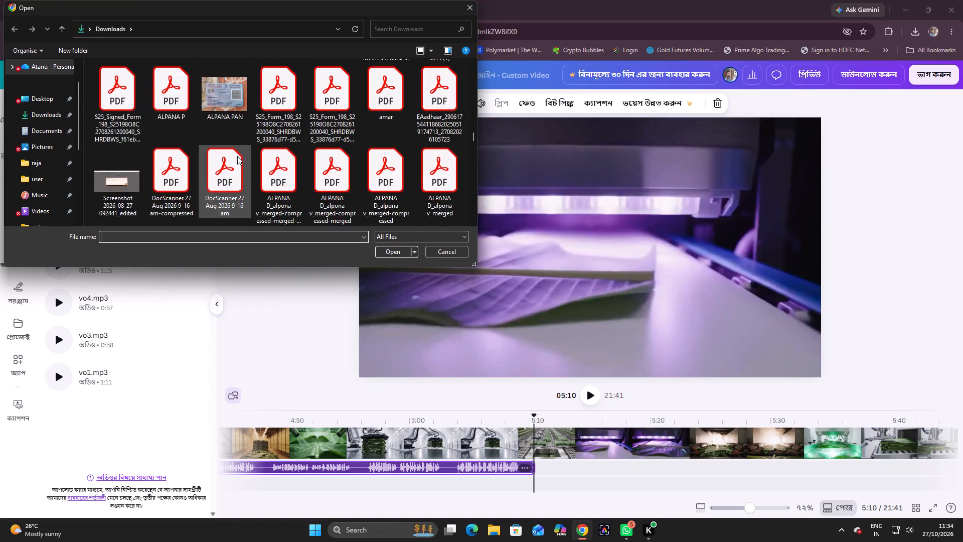
{"action": "scroll", "coordinate": [237, 156], "scroll_direction": "down", "scroll_amount": 18}
{"action": "scroll", "coordinate": [237, 156], "scroll_direction": "down", "scroll_amount": 10}
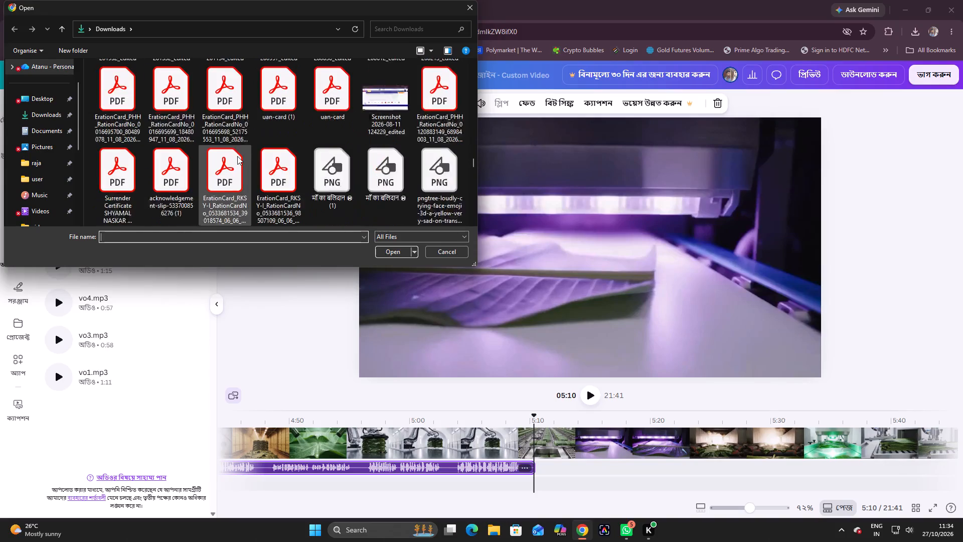
{"action": "scroll", "coordinate": [237, 156], "scroll_direction": "down", "scroll_amount": 4}
{"action": "scroll", "coordinate": [237, 156], "scroll_direction": "up", "scroll_amount": 2}
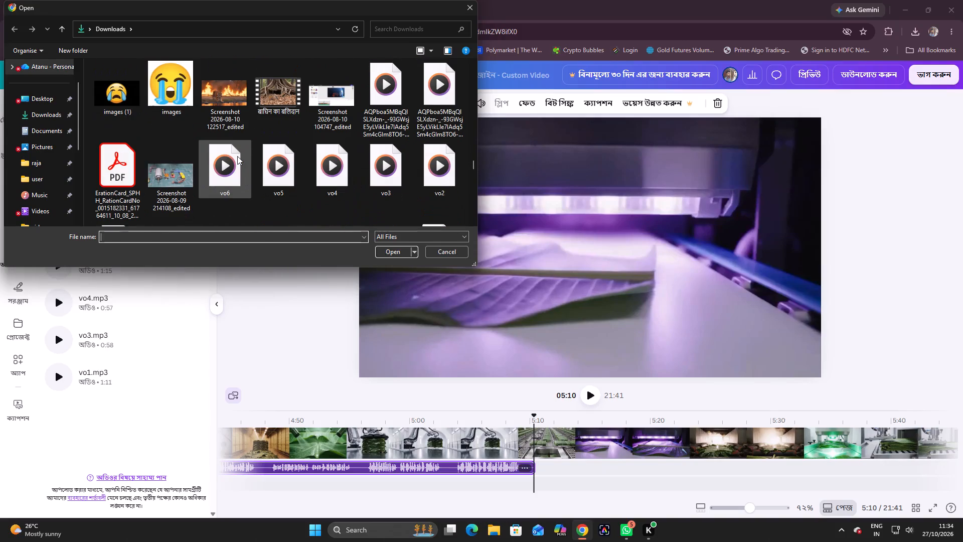
{"action": "left_click", "coordinate": [234, 165]}
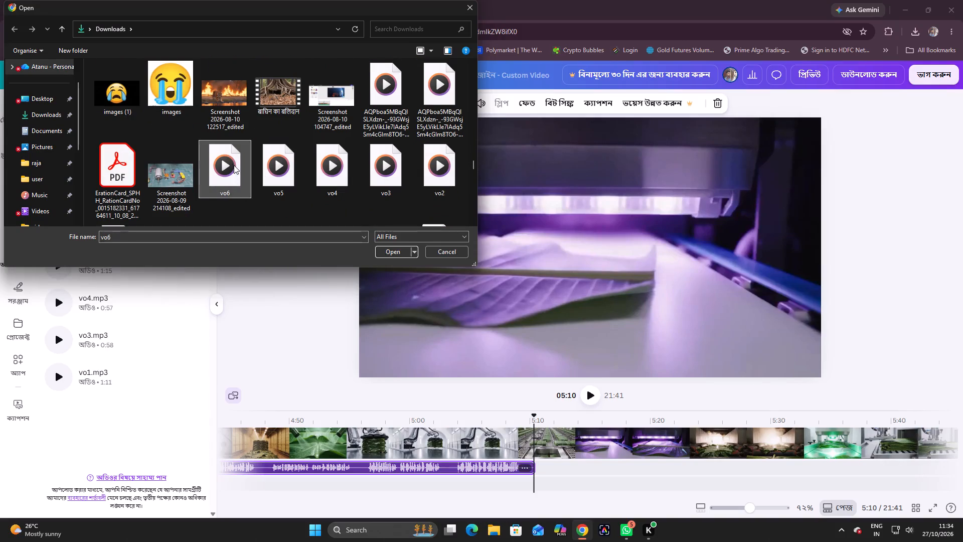
{"action": "left_click", "coordinate": [384, 254]}
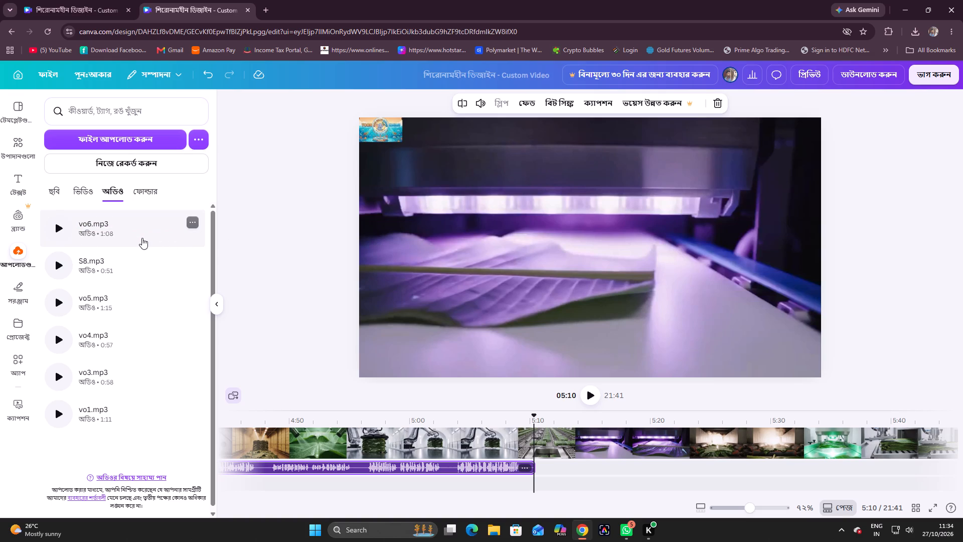
{"action": "left_click", "coordinate": [142, 238]}
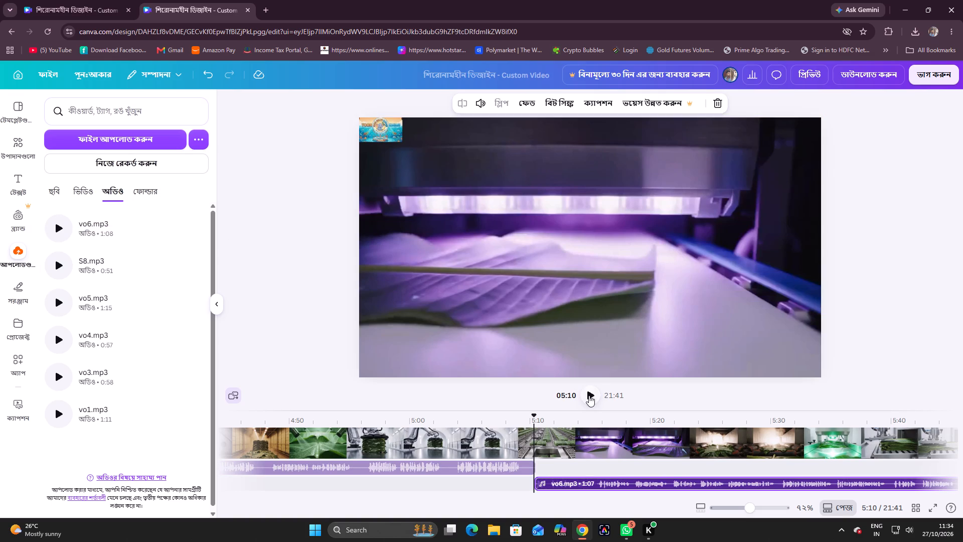
Play through the vo6.mp3 section from about 5:10 and stop at the clip's end, at about 6:17.
{"action": "left_click", "coordinate": [589, 395]}
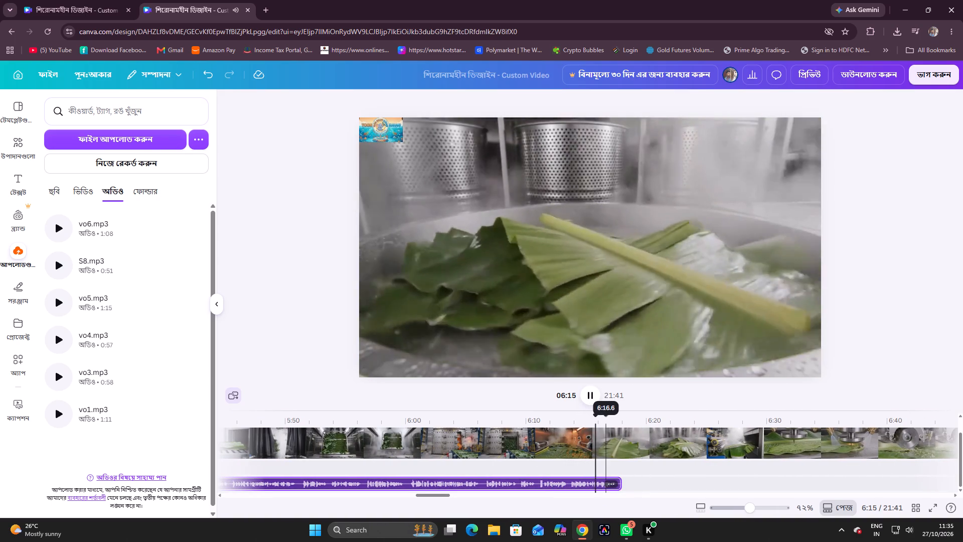
{"action": "left_click", "coordinate": [590, 391]}
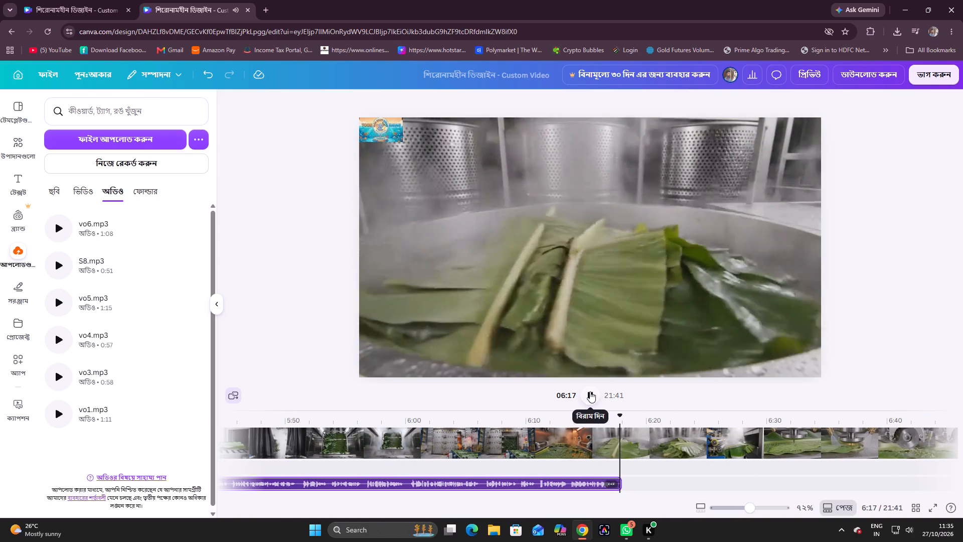
Look through the Downloads folder for the vo-numbered and S-numbered audio files, and leave without uploading any.
{"action": "left_click", "coordinate": [126, 140]}
{"action": "scroll", "coordinate": [241, 147], "scroll_direction": "down", "scroll_amount": 7}
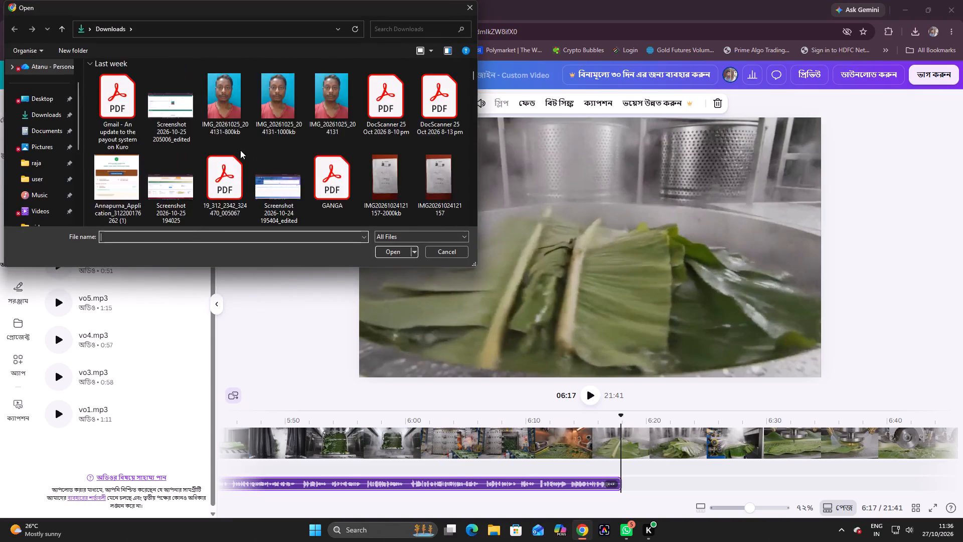
{"action": "scroll", "coordinate": [240, 150], "scroll_direction": "down", "scroll_amount": 17}
{"action": "scroll", "coordinate": [239, 151], "scroll_direction": "down", "scroll_amount": 9}
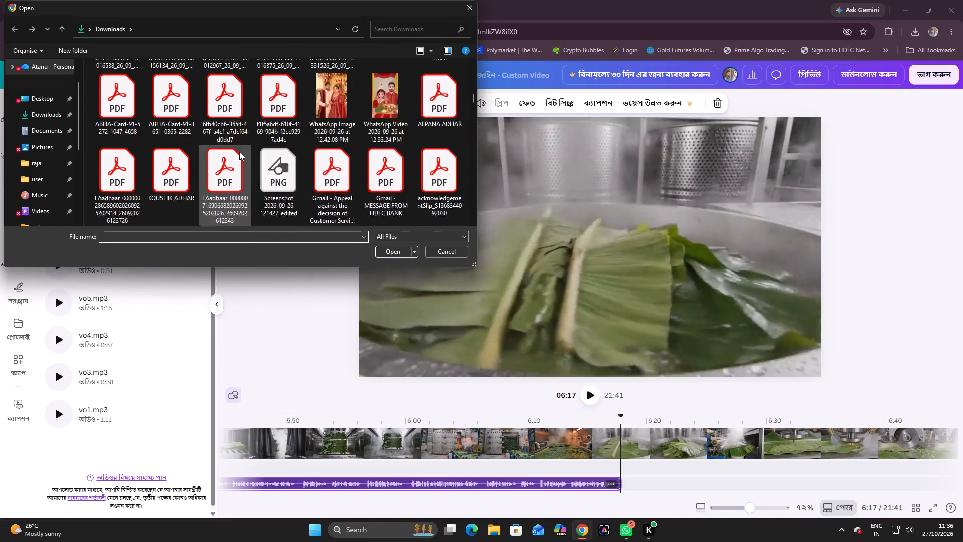
{"action": "scroll", "coordinate": [239, 152], "scroll_direction": "down", "scroll_amount": 16}
{"action": "scroll", "coordinate": [239, 152], "scroll_direction": "down", "scroll_amount": 5}
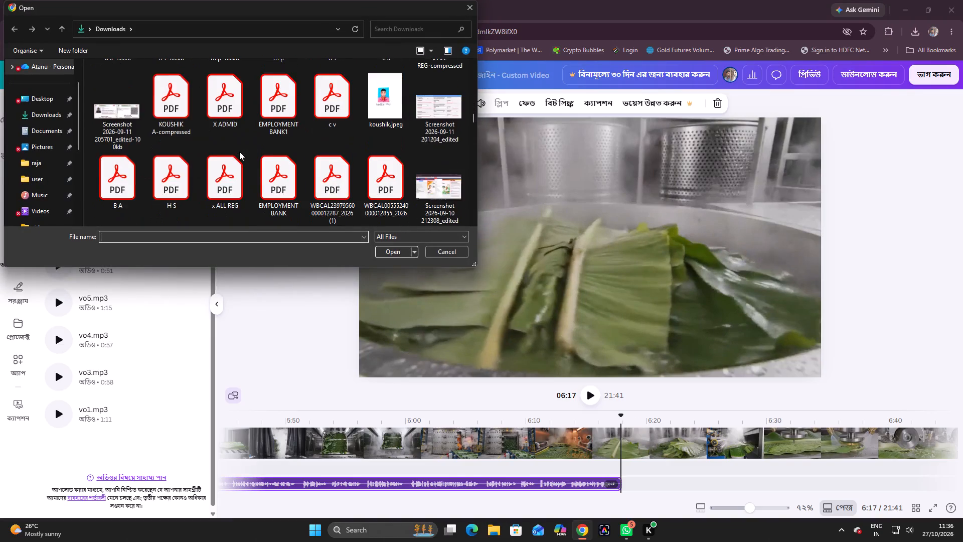
{"action": "scroll", "coordinate": [239, 152], "scroll_direction": "down", "scroll_amount": 20}
{"action": "scroll", "coordinate": [239, 152], "scroll_direction": "down", "scroll_amount": 5}
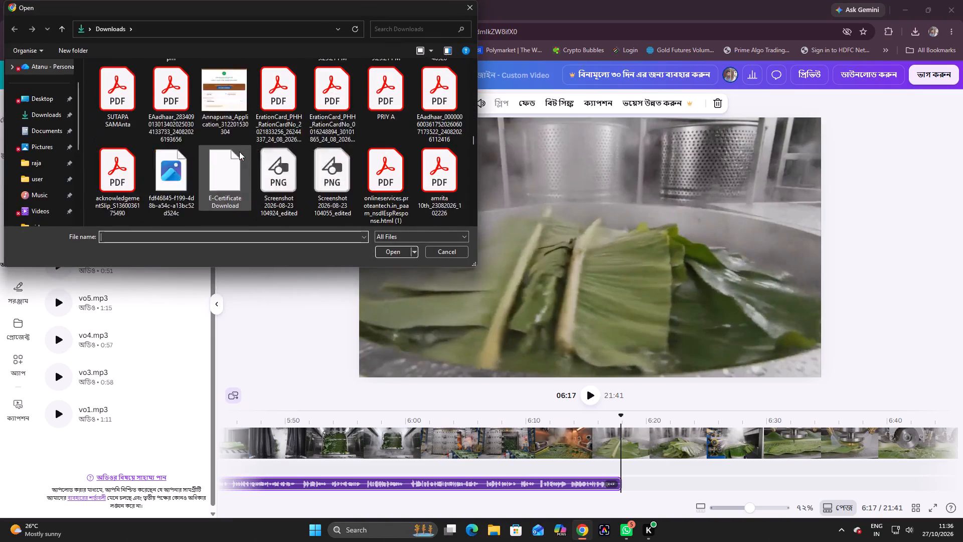
{"action": "scroll", "coordinate": [239, 152], "scroll_direction": "down", "scroll_amount": 20}
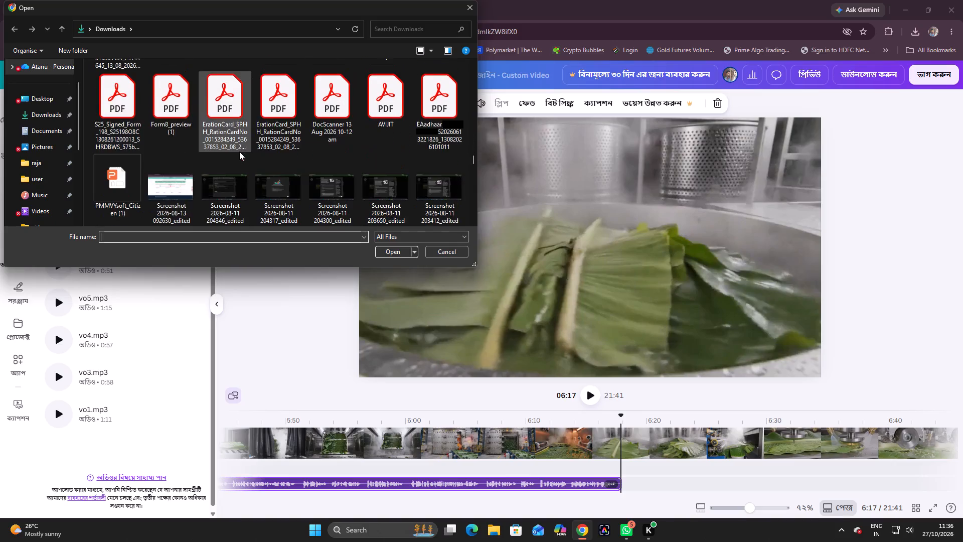
{"action": "scroll", "coordinate": [239, 152], "scroll_direction": "down", "scroll_amount": 5}
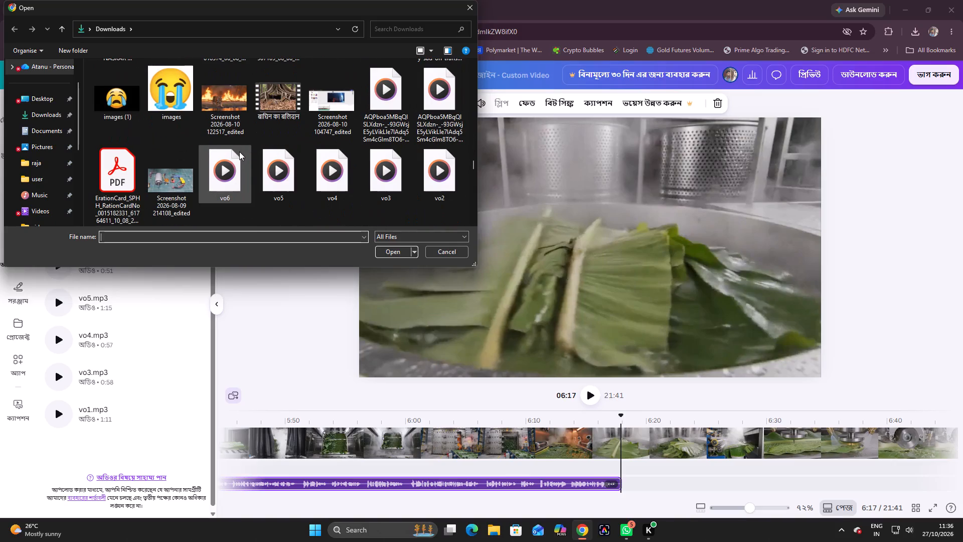
{"action": "scroll", "coordinate": [329, 174], "scroll_direction": "down", "scroll_amount": 1}
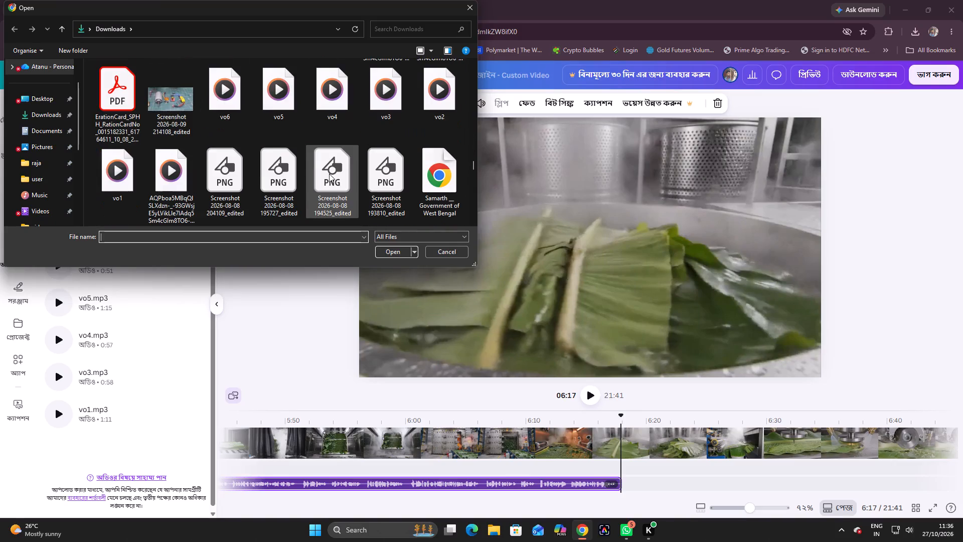
{"action": "scroll", "coordinate": [329, 174], "scroll_direction": "down", "scroll_amount": 3}
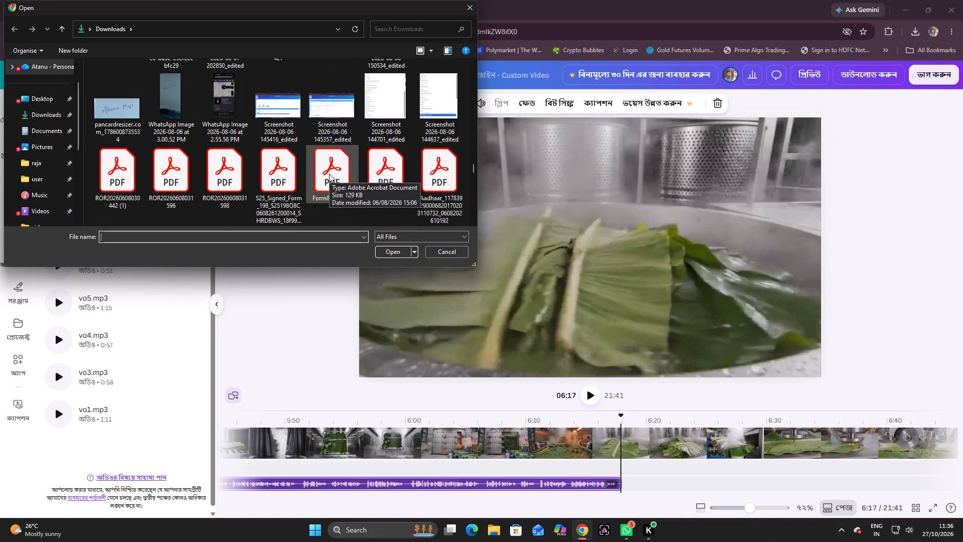
{"action": "scroll", "coordinate": [329, 174], "scroll_direction": "down", "scroll_amount": 6}
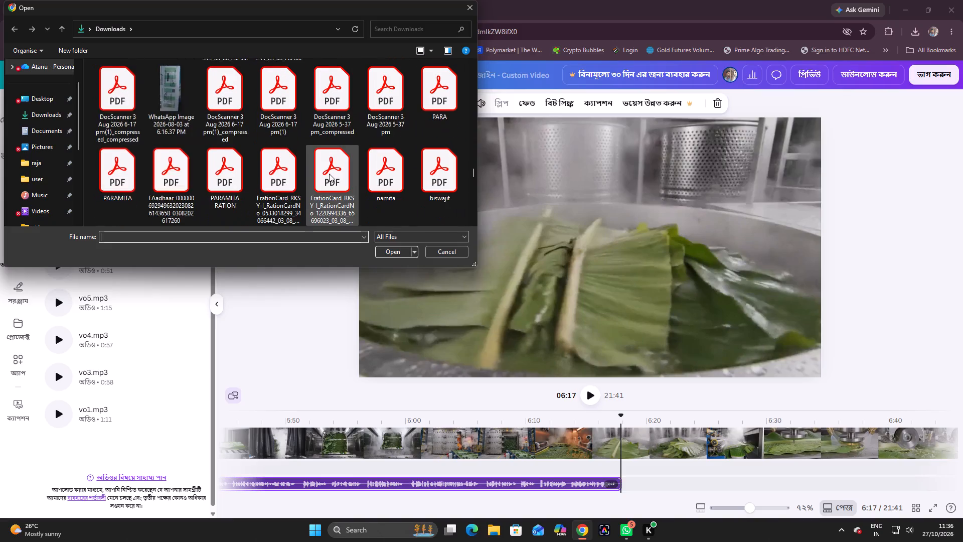
{"action": "scroll", "coordinate": [329, 174], "scroll_direction": "down", "scroll_amount": 6}
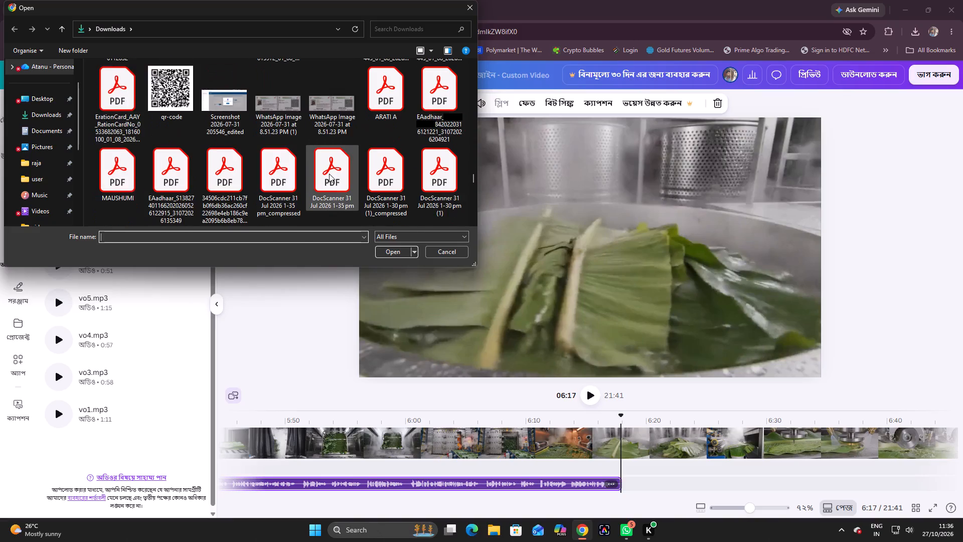
{"action": "scroll", "coordinate": [329, 174], "scroll_direction": "down", "scroll_amount": 7}
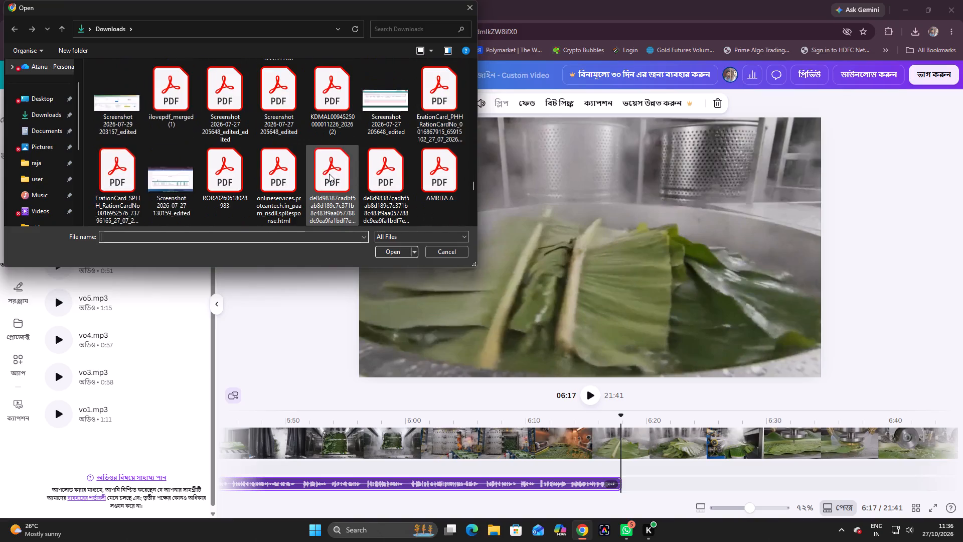
{"action": "scroll", "coordinate": [329, 174], "scroll_direction": "down", "scroll_amount": 6}
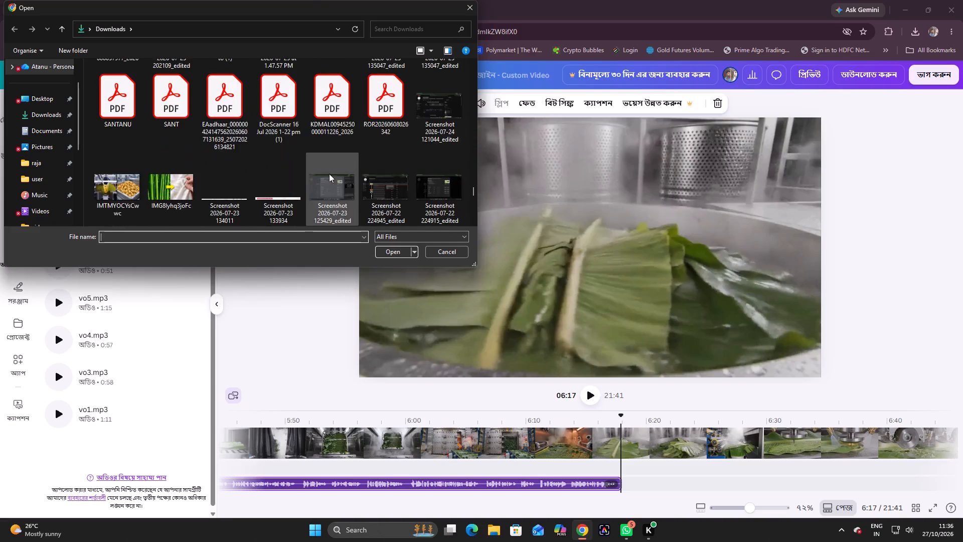
{"action": "scroll", "coordinate": [329, 174], "scroll_direction": "down", "scroll_amount": 5}
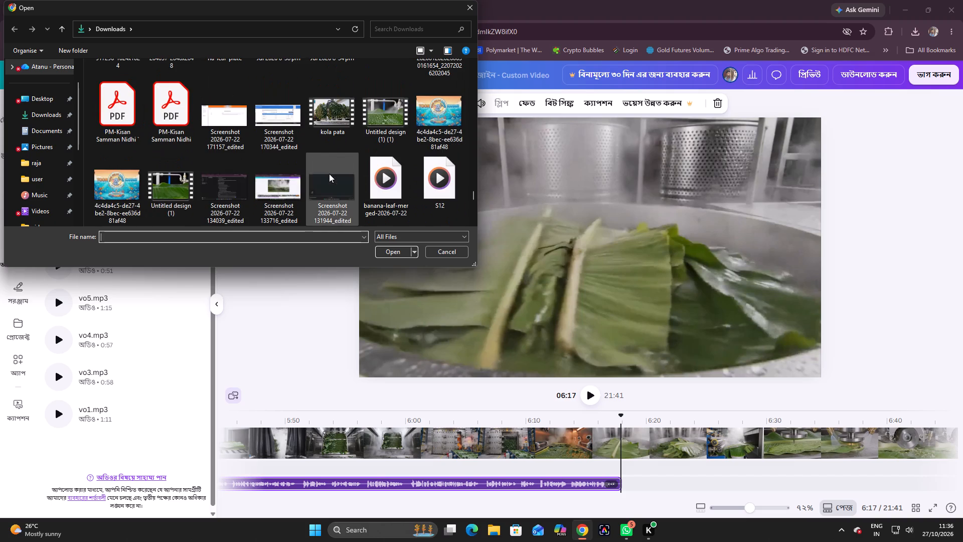
{"action": "scroll", "coordinate": [329, 174], "scroll_direction": "down", "scroll_amount": 1}
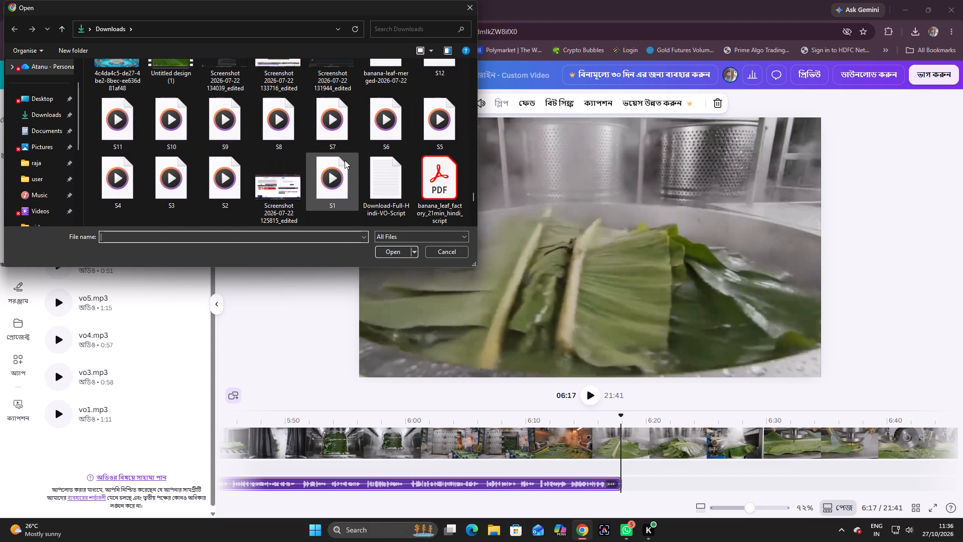
{"action": "scroll", "coordinate": [345, 158], "scroll_direction": "up", "scroll_amount": 1}
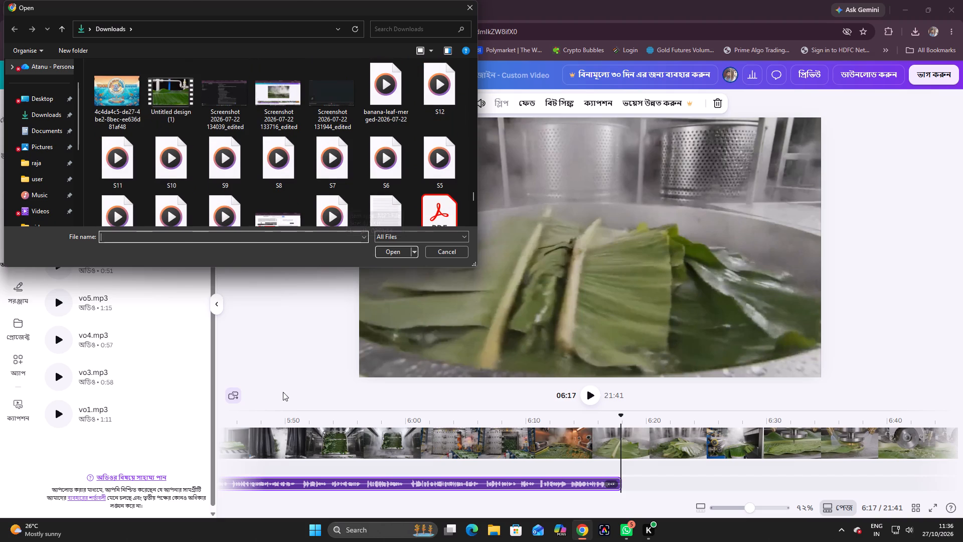
{"action": "left_click", "coordinate": [610, 483]}
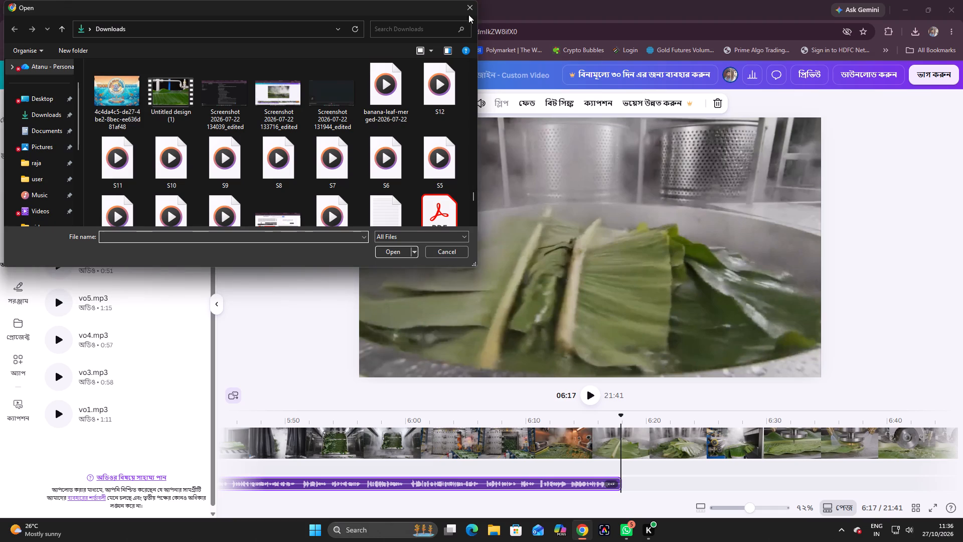
{"action": "left_click", "coordinate": [471, 10]}
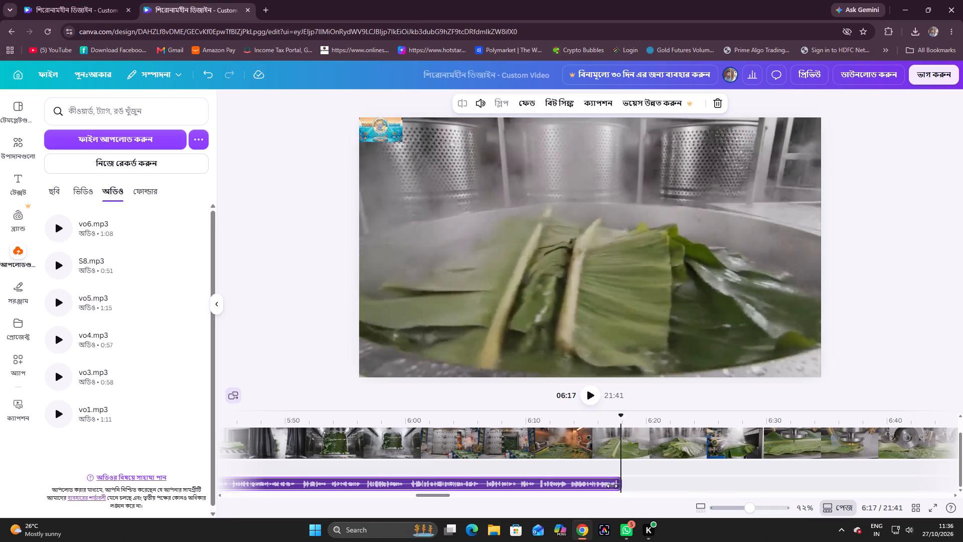
Delete the vo6.mp3 audio clip ending at about 6:17 from the timeline.
{"action": "left_click", "coordinate": [609, 484]}
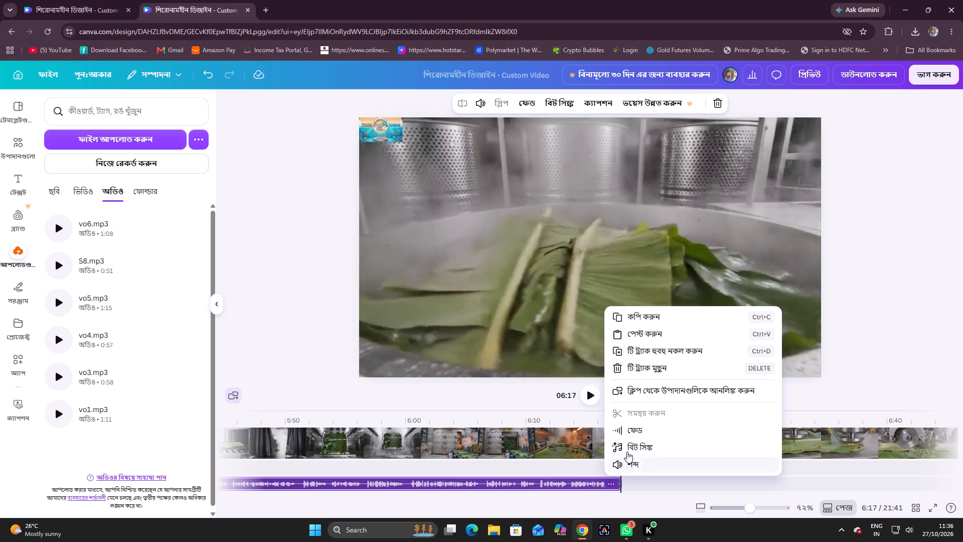
{"action": "left_click", "coordinate": [646, 365]}
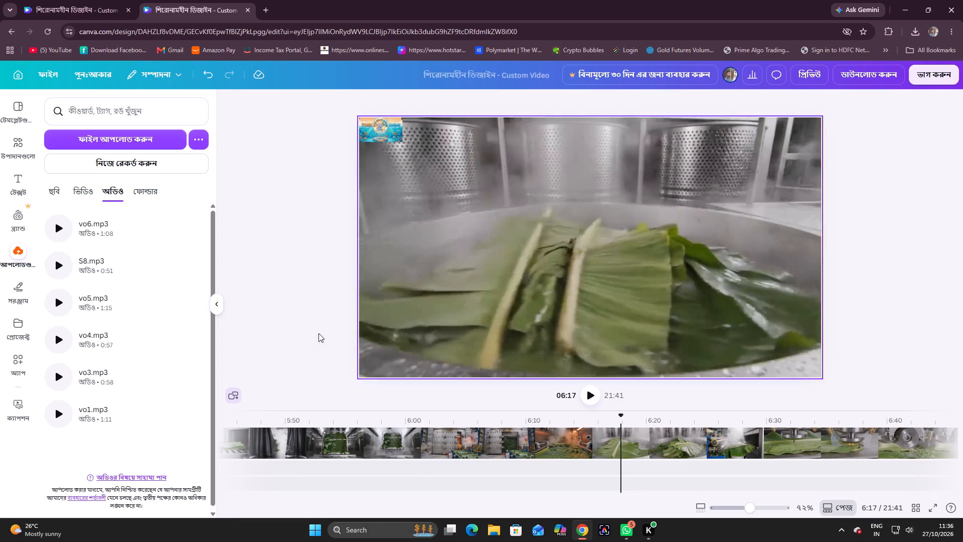
Collapse the uploads area and delete the S8.mp3 audio clip ending at about 5:10 from the timeline.
{"action": "left_click", "coordinate": [217, 305]}
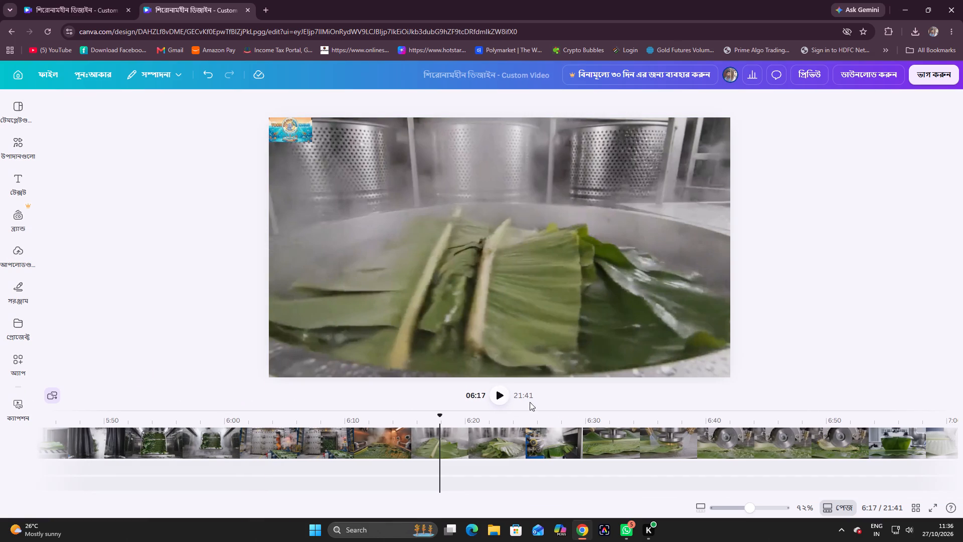
{"action": "left_click_drag", "start_coordinate": [440, 416], "coordinate": [143, 408]}
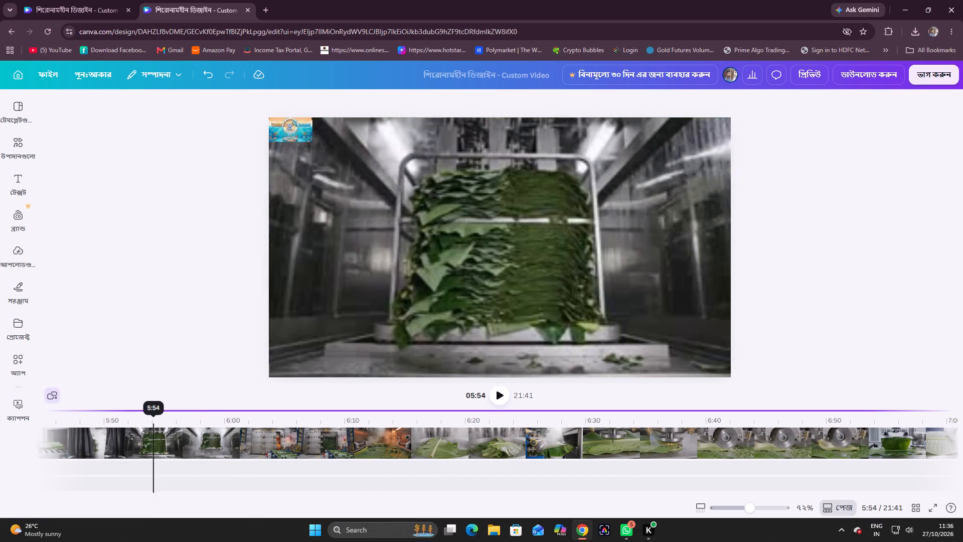
{"action": "left_click_drag", "start_coordinate": [143, 408], "coordinate": [54, 406]}
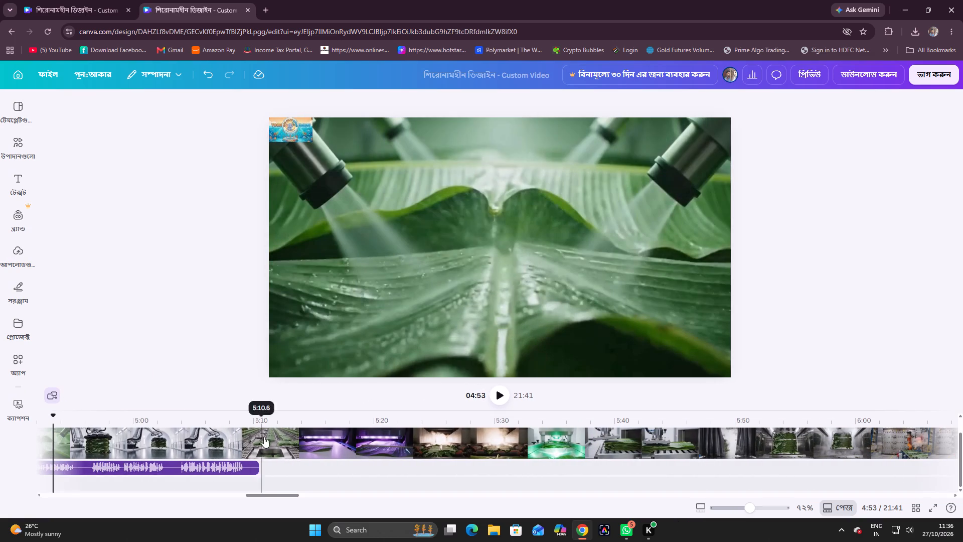
{"action": "left_click", "coordinate": [252, 468]}
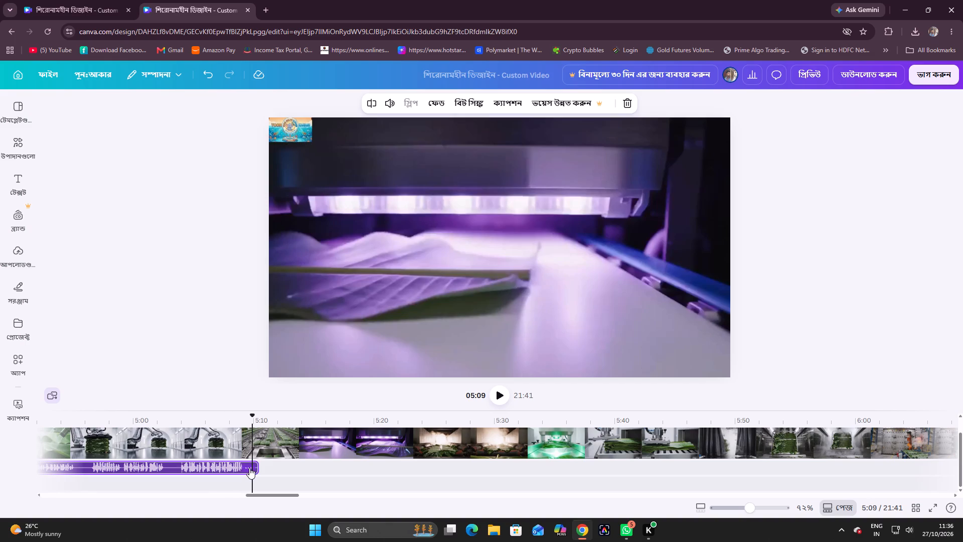
{"action": "left_click", "coordinate": [249, 468]}
{"action": "left_click", "coordinate": [284, 341]}
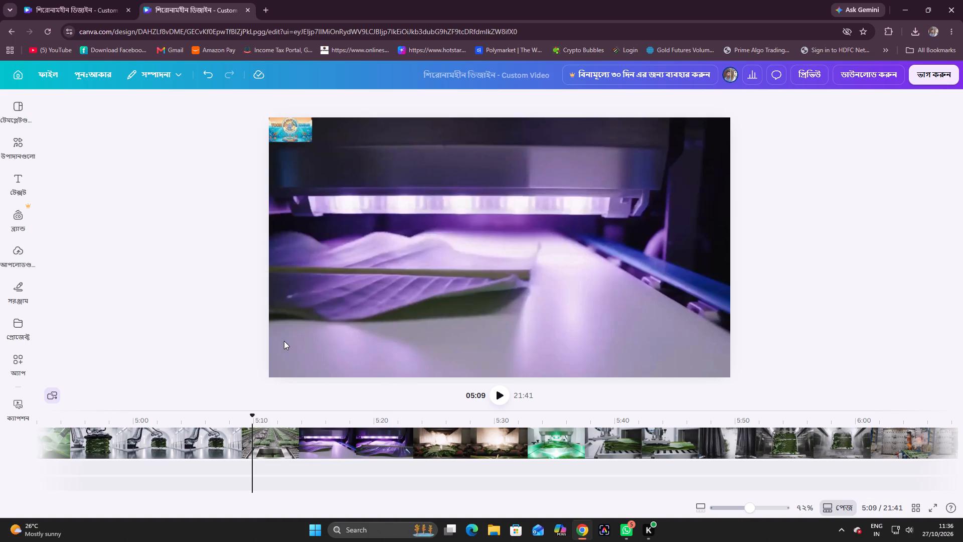
Delete the audio clip ending at about 4:19 from the timeline.
{"action": "left_click_drag", "start_coordinate": [254, 415], "coordinate": [136, 416]}
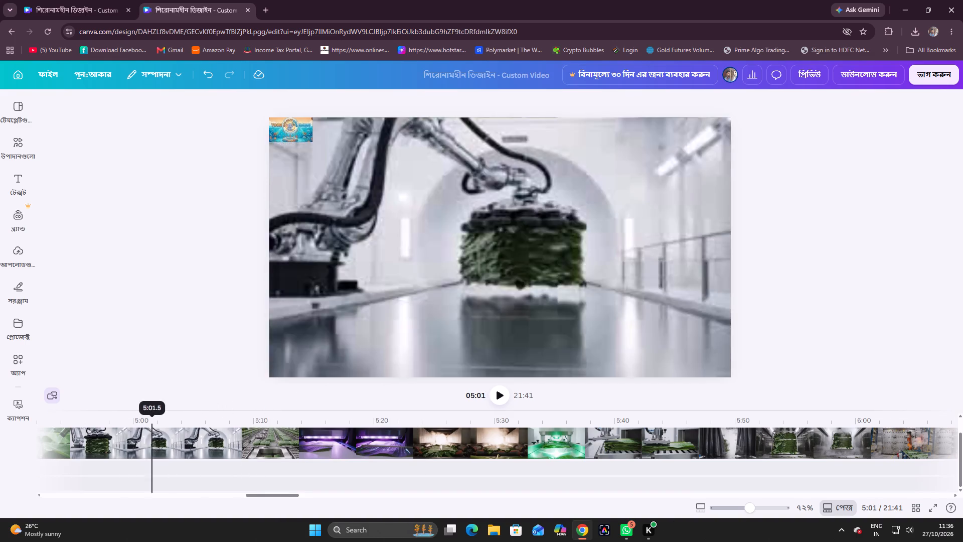
{"action": "left_click_drag", "start_coordinate": [136, 416], "coordinate": [72, 415]}
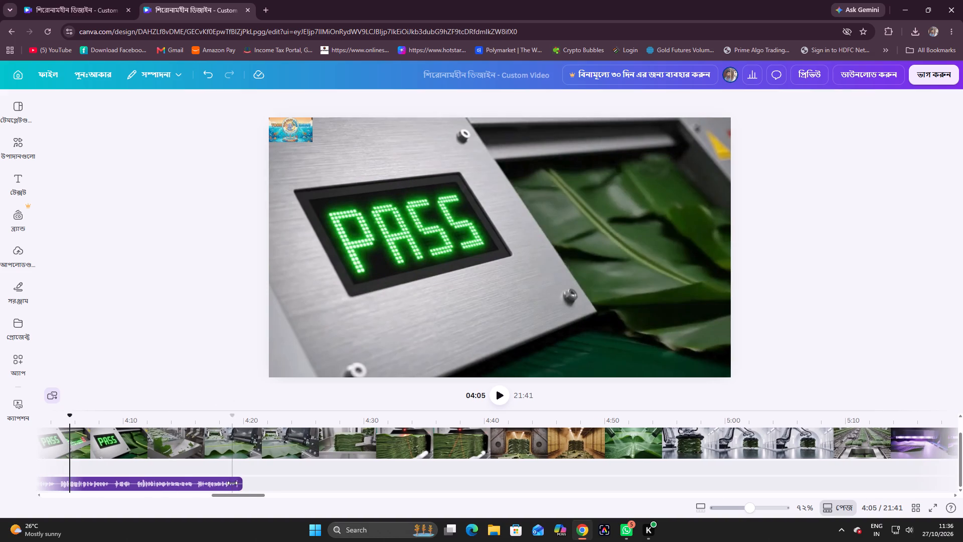
{"action": "left_click", "coordinate": [234, 484]}
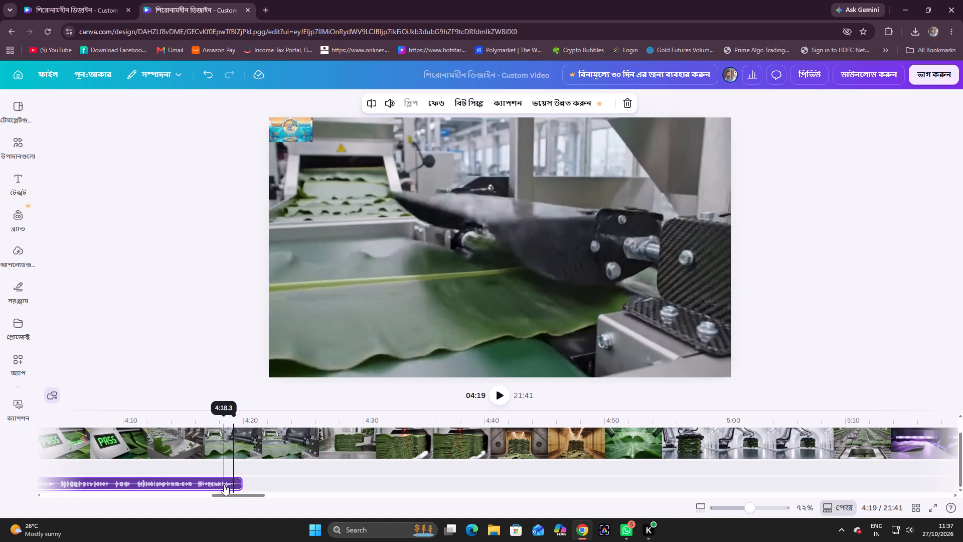
{"action": "left_click", "coordinate": [224, 484]}
{"action": "left_click", "coordinate": [232, 486]}
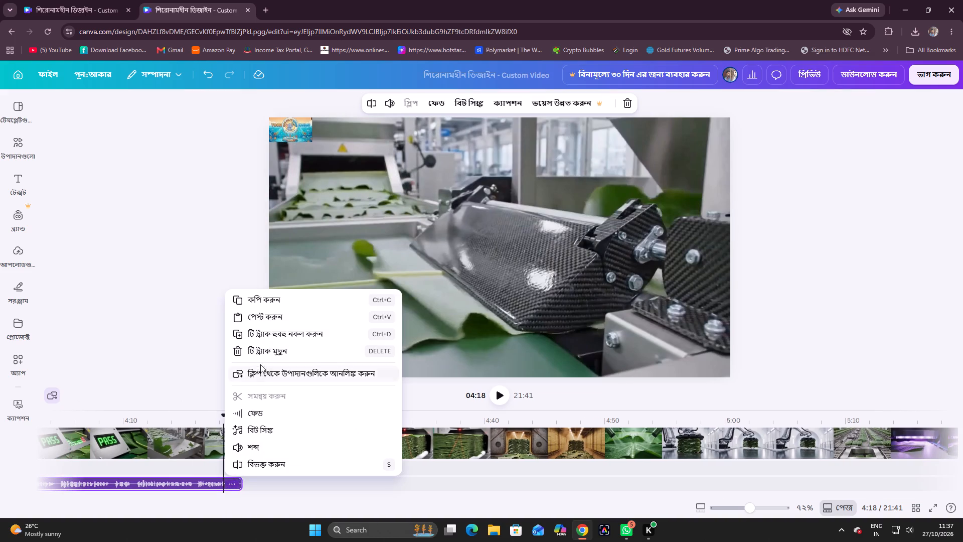
{"action": "left_click", "coordinate": [270, 355]}
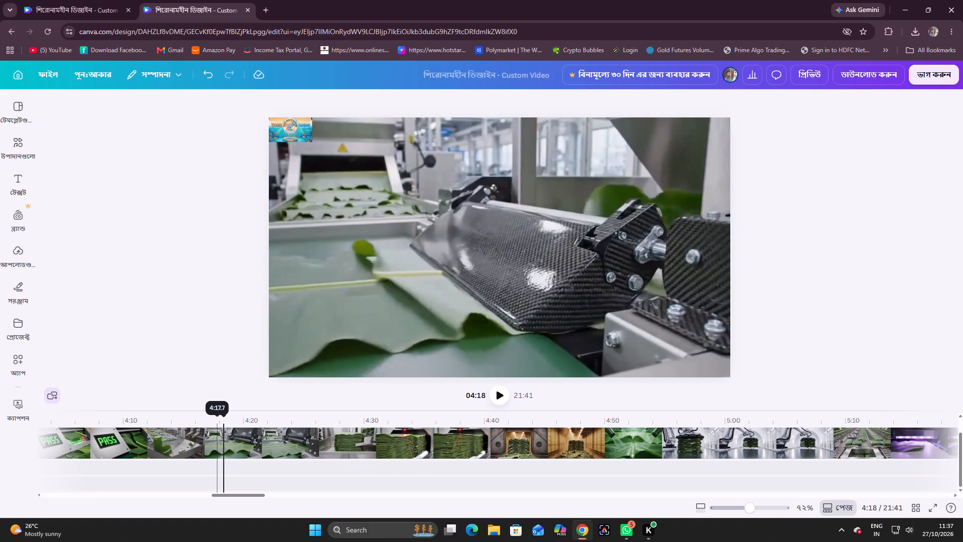
Delete the audio clip ending at about 3:05 from the timeline.
{"action": "left_click_drag", "start_coordinate": [223, 414], "coordinate": [81, 414]}
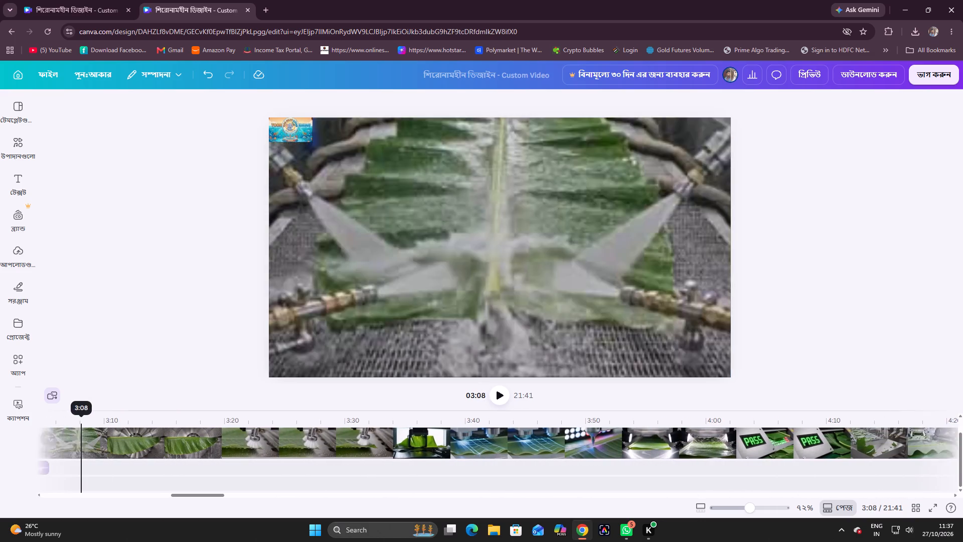
{"action": "left_click_drag", "start_coordinate": [81, 414], "coordinate": [80, 414]}
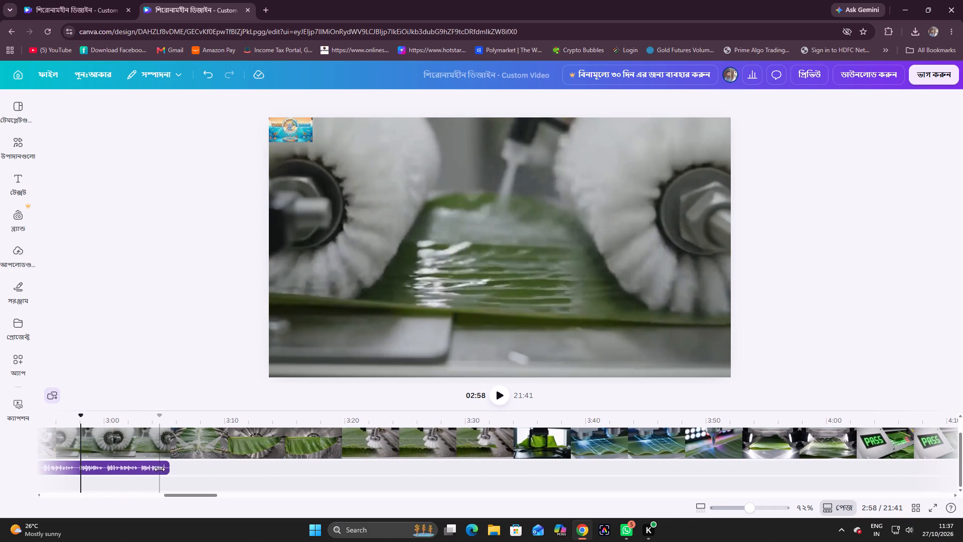
{"action": "left_click", "coordinate": [158, 467]}
{"action": "left_click", "coordinate": [162, 468]}
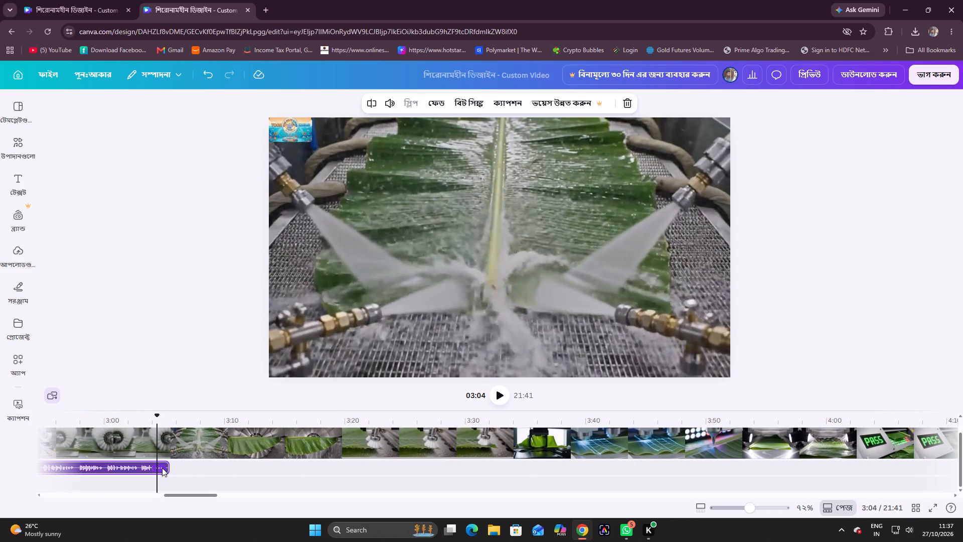
{"action": "left_click", "coordinate": [194, 336]}
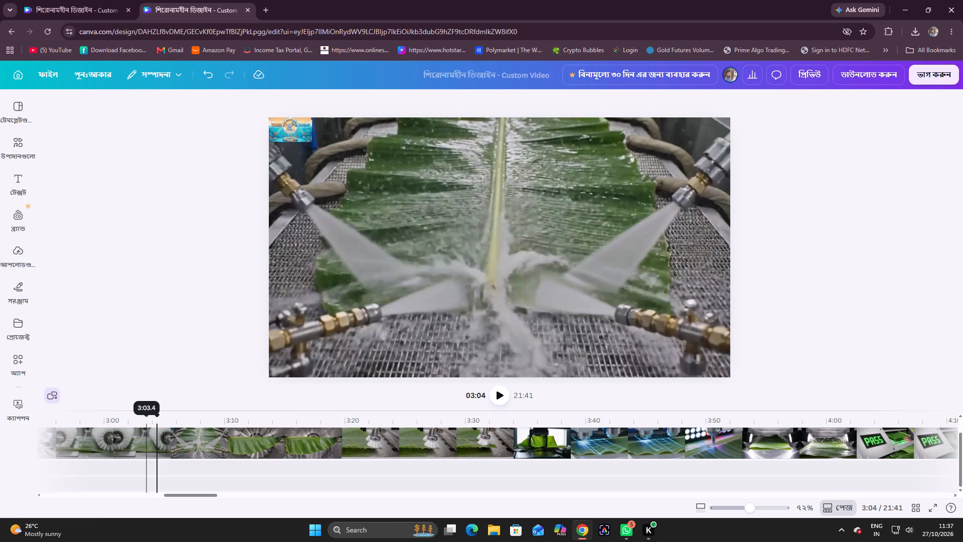
Delete the audio clip ending at about 2:08 from the timeline.
{"action": "left_click_drag", "start_coordinate": [158, 416], "coordinate": [80, 417]}
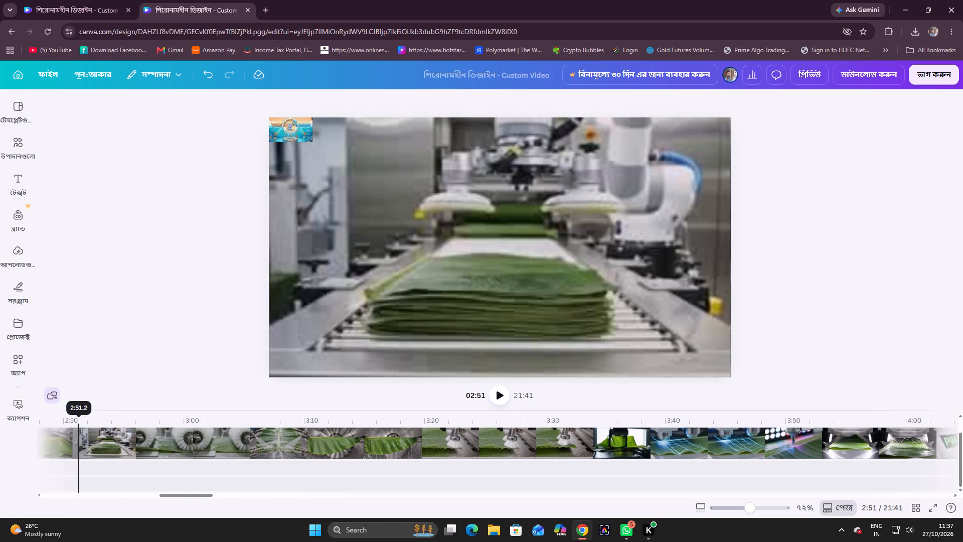
{"action": "left_click_drag", "start_coordinate": [80, 417], "coordinate": [79, 417]}
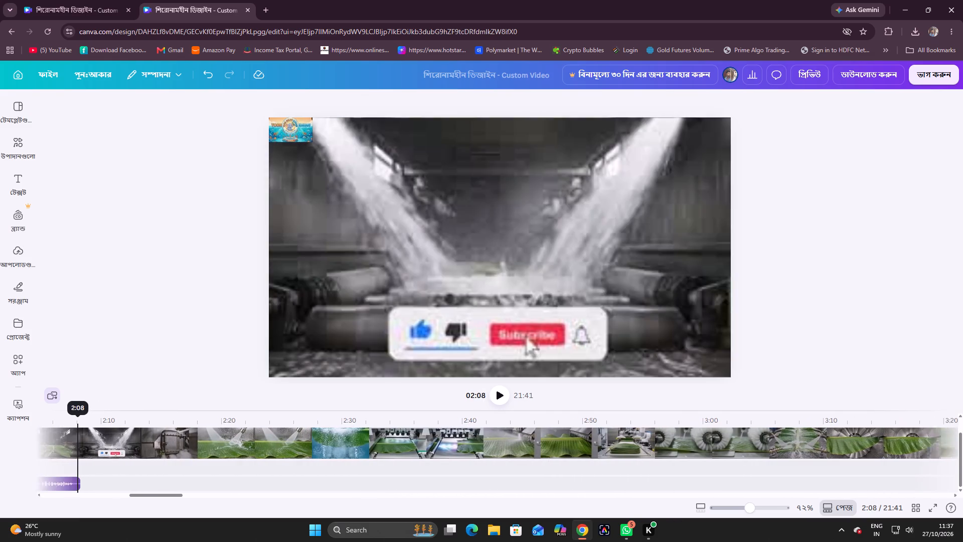
{"action": "left_click_drag", "start_coordinate": [79, 417], "coordinate": [79, 417]}
{"action": "left_click", "coordinate": [167, 482]}
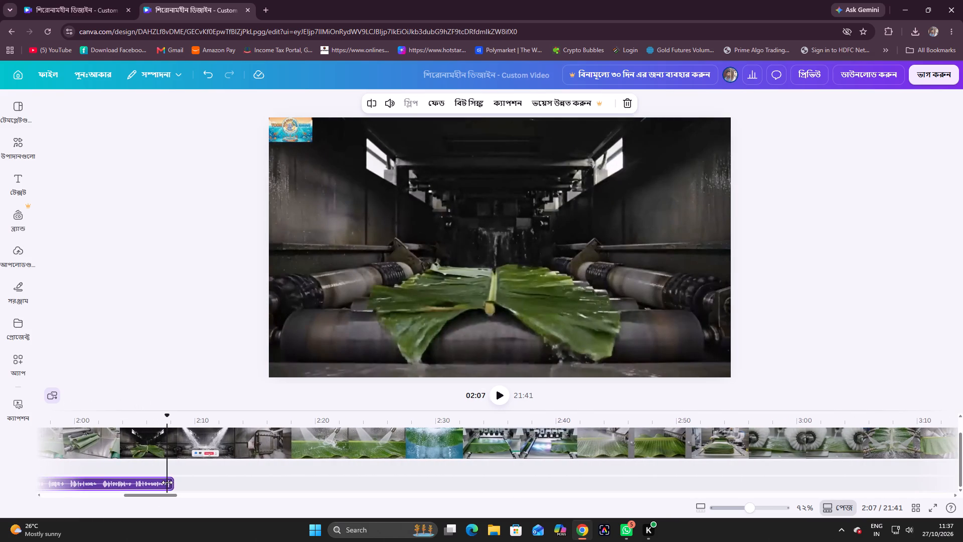
{"action": "left_click", "coordinate": [161, 482]}
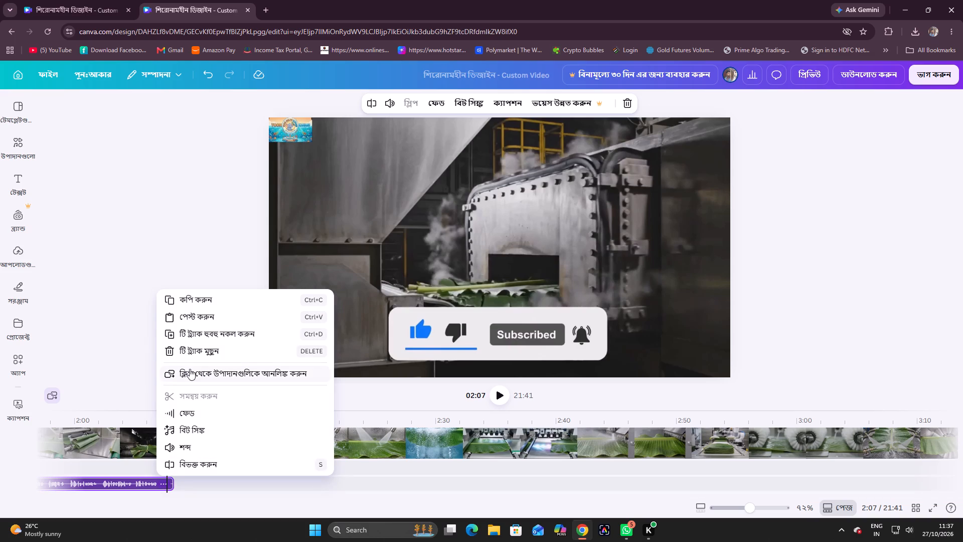
{"action": "left_click", "coordinate": [202, 352]}
Delete the first audio clip, ending at about 1:10, from the timeline.
{"action": "left_click_drag", "start_coordinate": [167, 417], "coordinate": [59, 415]}
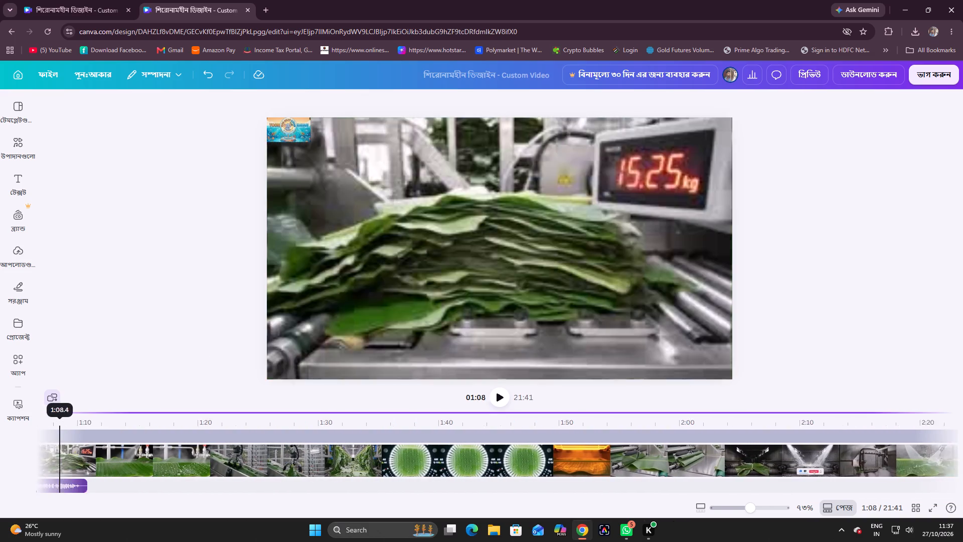
{"action": "left_click_drag", "start_coordinate": [59, 415], "coordinate": [153, 422]}
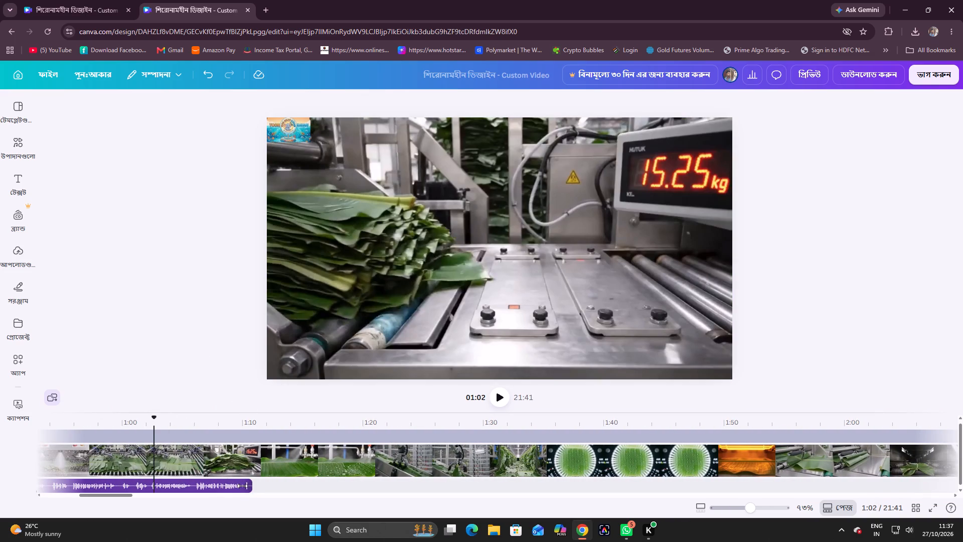
{"action": "left_click", "coordinate": [242, 486]}
{"action": "left_click", "coordinate": [242, 486]}
{"action": "left_click", "coordinate": [239, 484]}
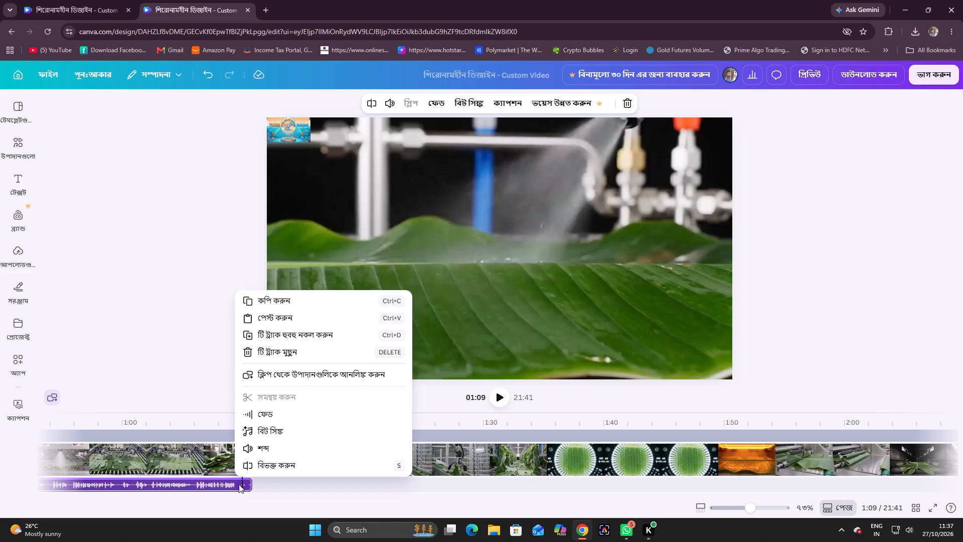
{"action": "left_click", "coordinate": [273, 355]}
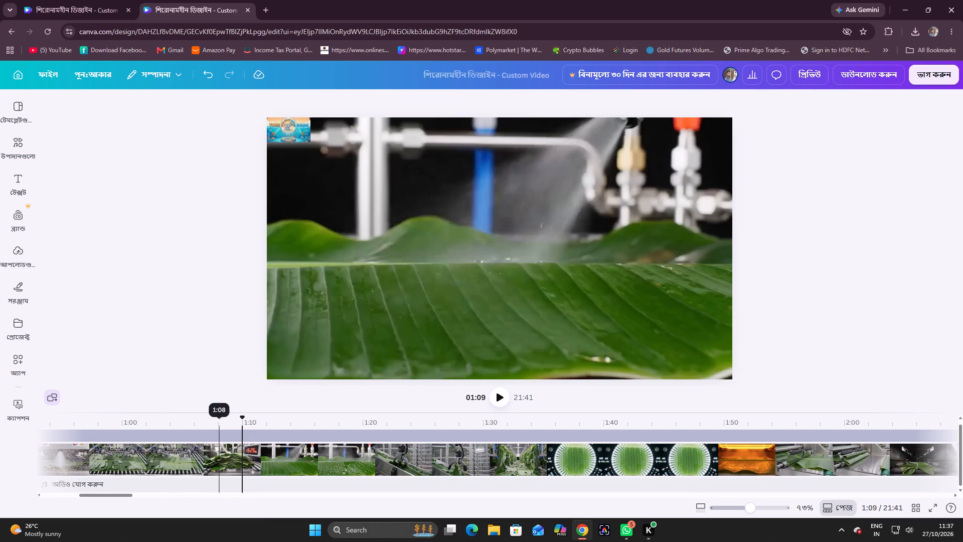
Set the playhead to the start of the first footage clip after the blank opening, at about 5 seconds.
{"action": "left_click_drag", "start_coordinate": [245, 417], "coordinate": [68, 422]}
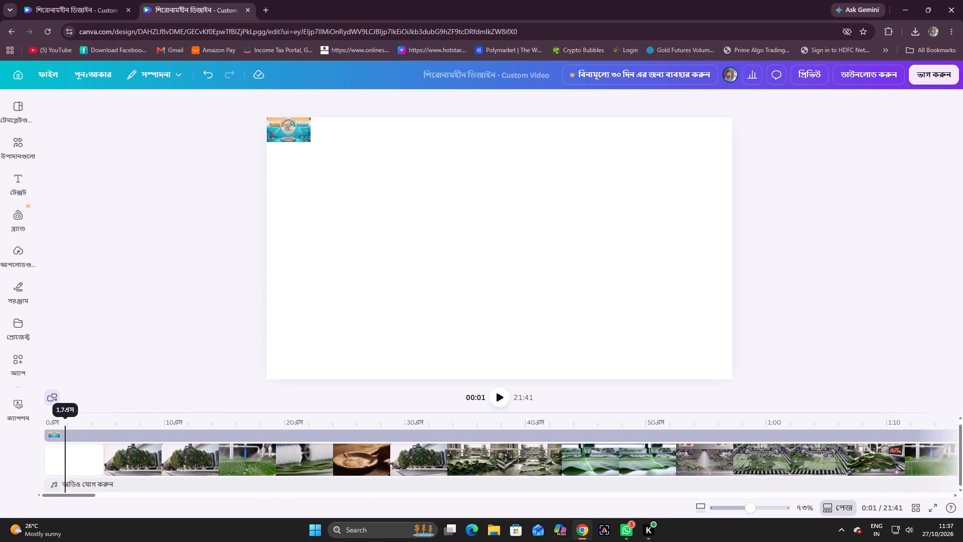
{"action": "left_click_drag", "start_coordinate": [68, 422], "coordinate": [106, 420]}
{"action": "left_click", "coordinate": [499, 394]}
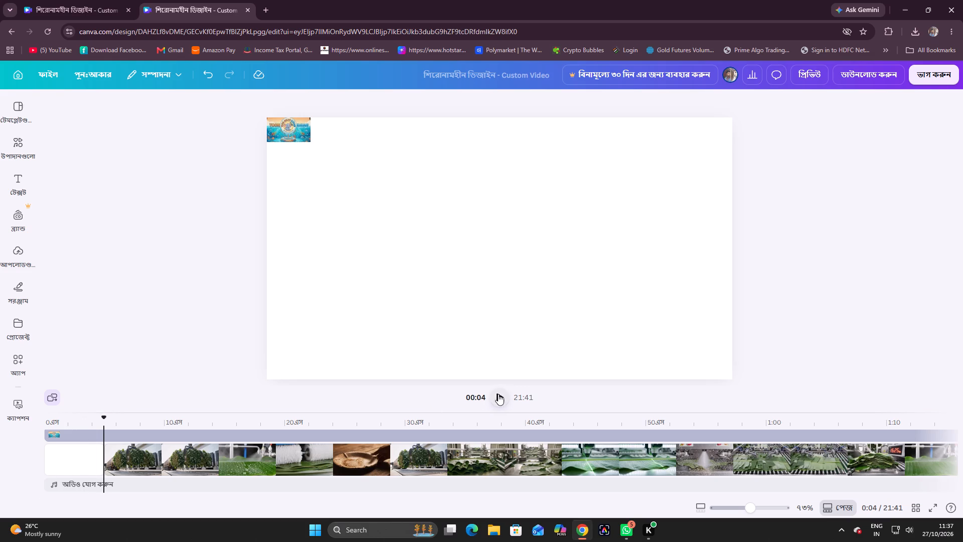
{"action": "left_click_drag", "start_coordinate": [120, 419], "coordinate": [39, 420]}
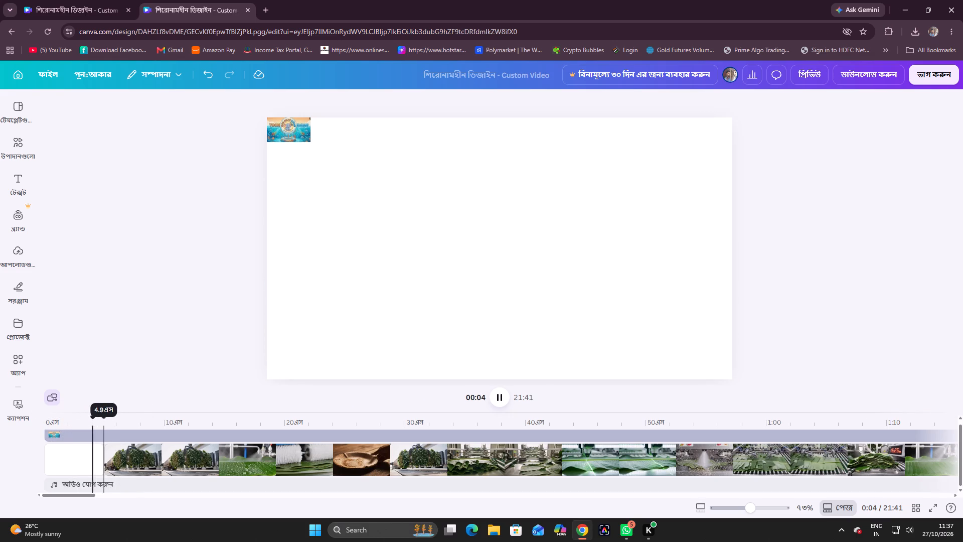
{"action": "left_click", "coordinate": [500, 399]}
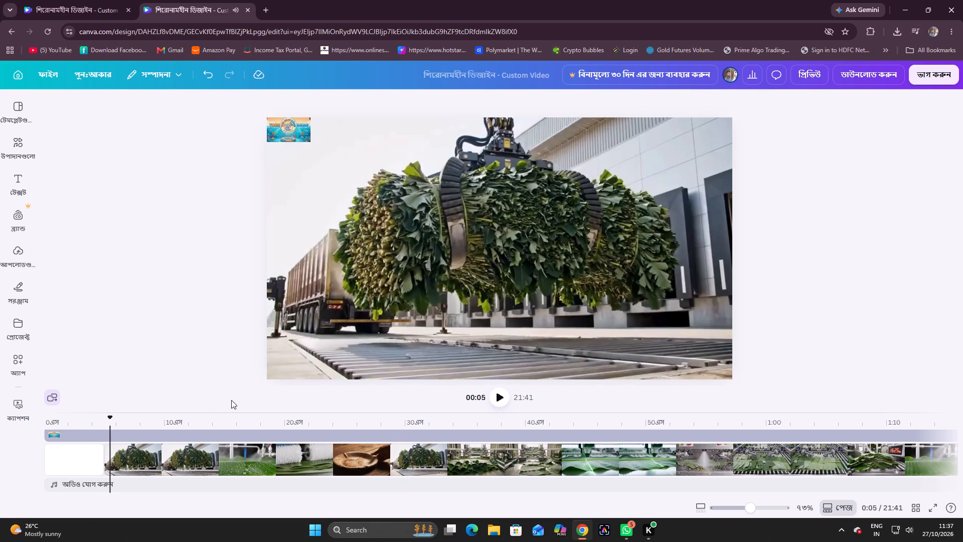
{"action": "left_click_drag", "start_coordinate": [112, 417], "coordinate": [107, 417]}
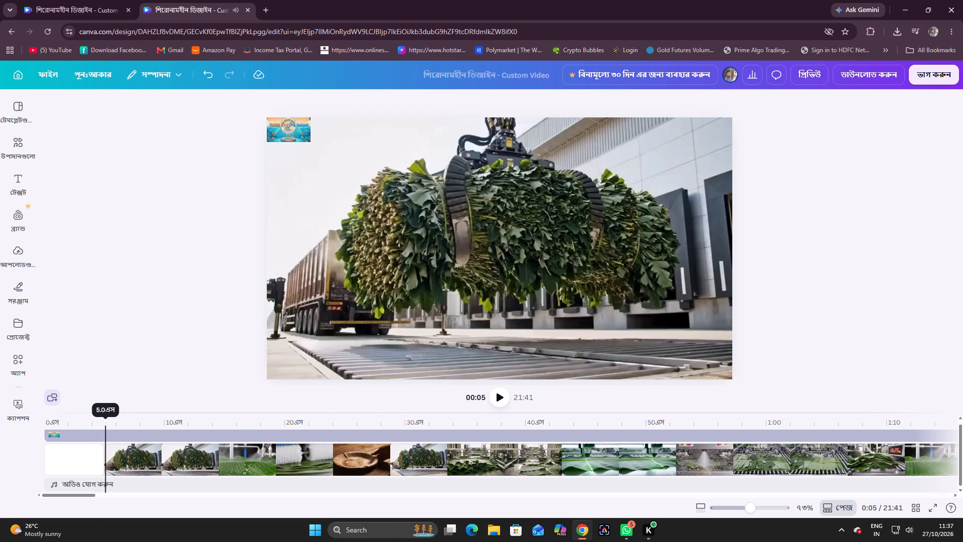
{"action": "left_click_drag", "start_coordinate": [107, 417], "coordinate": [106, 417]}
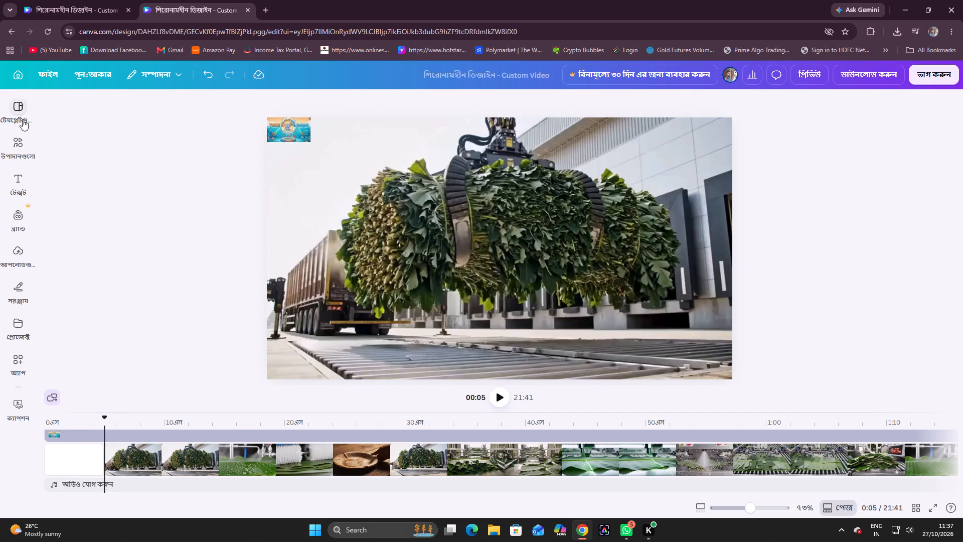
Upload the S1 audio file from the Downloads folder and add it to the timeline at about 5 seconds.
{"action": "left_click", "coordinate": [19, 251]}
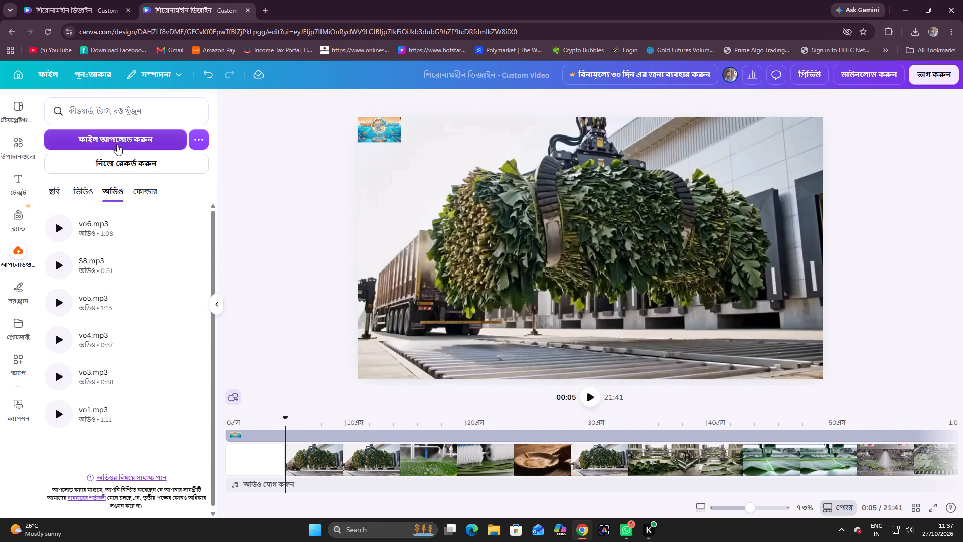
{"action": "left_click", "coordinate": [125, 143]}
{"action": "scroll", "coordinate": [239, 145], "scroll_direction": "down", "scroll_amount": 18}
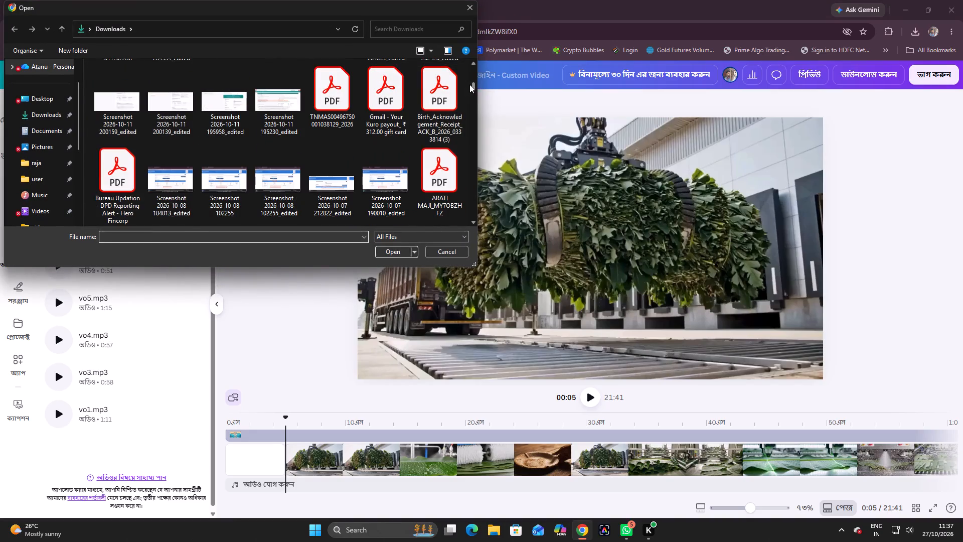
{"action": "left_click_drag", "start_coordinate": [471, 84], "coordinate": [467, 187]}
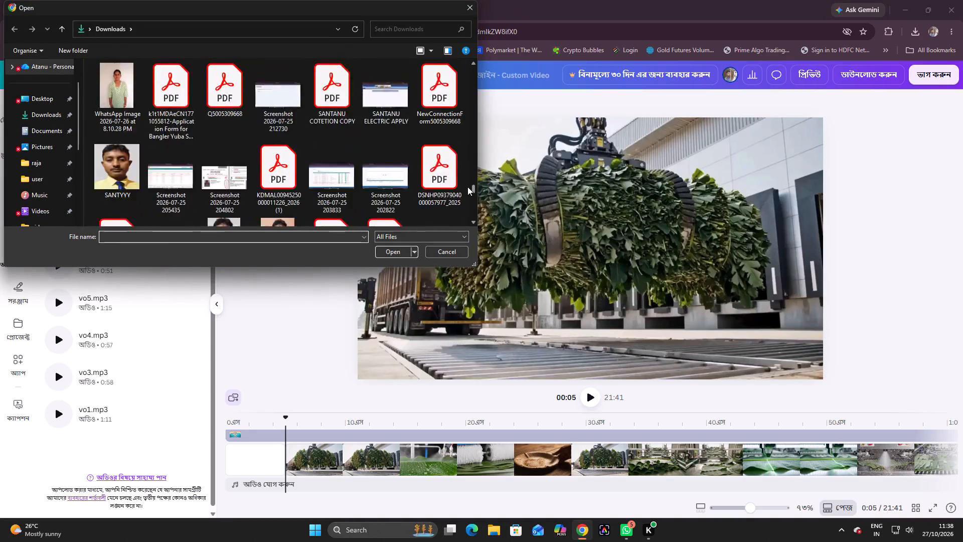
{"action": "left_click_drag", "start_coordinate": [467, 187], "coordinate": [462, 190]}
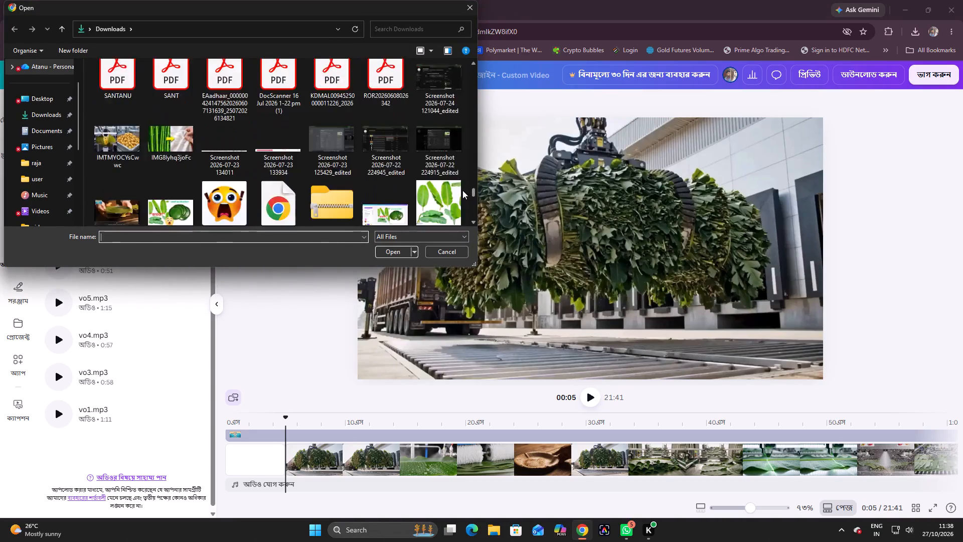
{"action": "left_click_drag", "start_coordinate": [462, 190], "coordinate": [458, 194]}
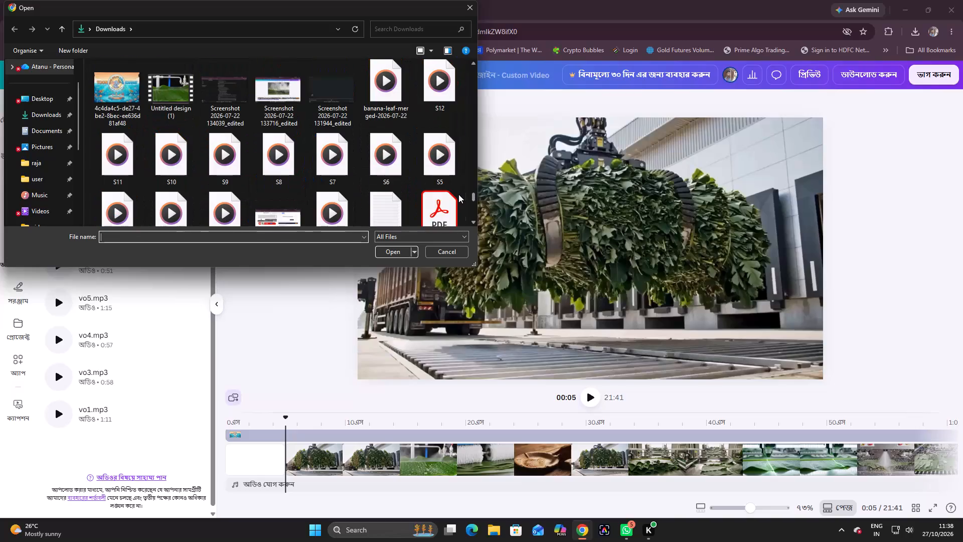
{"action": "left_click_drag", "start_coordinate": [458, 194], "coordinate": [459, 195]}
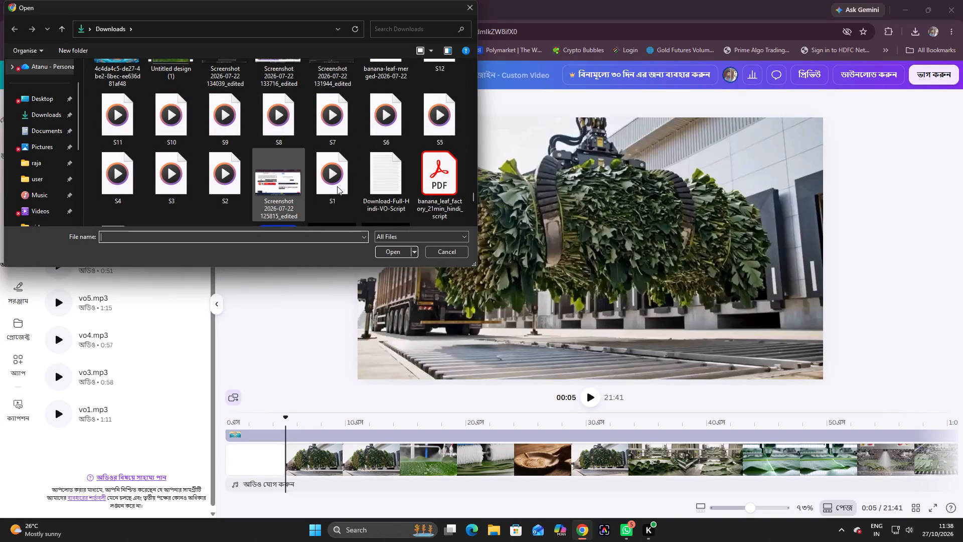
{"action": "left_click", "coordinate": [338, 187]}
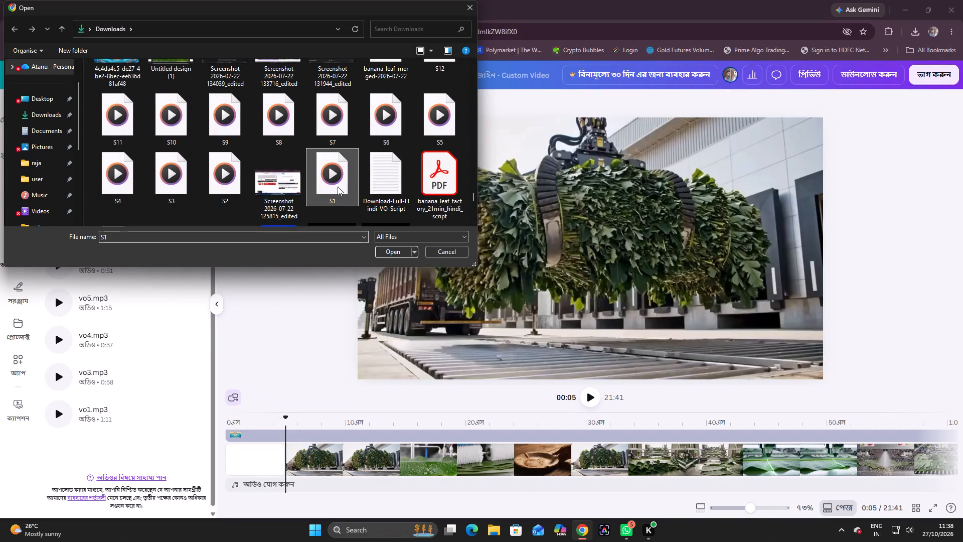
{"action": "left_click", "coordinate": [398, 251]}
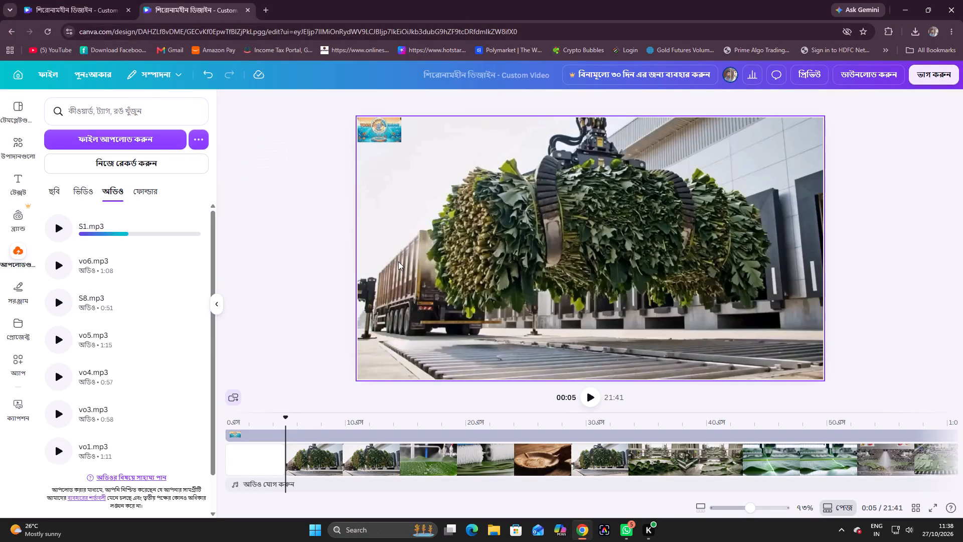
{"action": "left_click", "coordinate": [153, 238]}
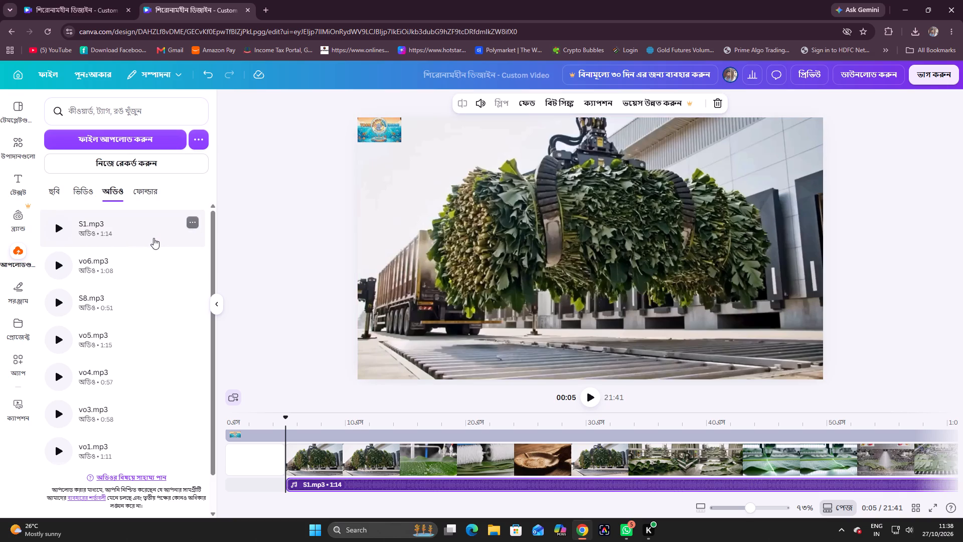
Play back part of the S1.mp3 narration and set the playhead near the clip's end, at about 1:18.
{"action": "left_click", "coordinate": [586, 396]}
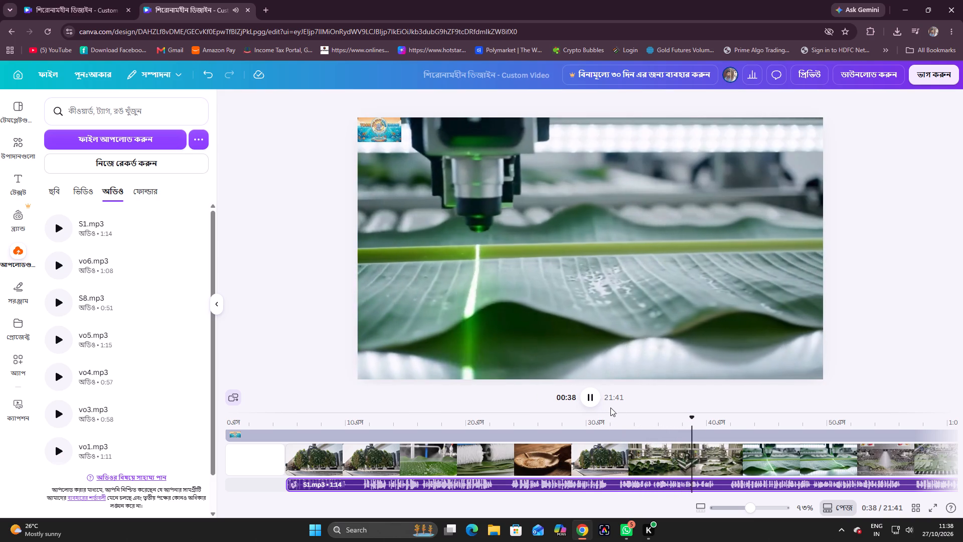
{"action": "left_click_drag", "start_coordinate": [709, 417], "coordinate": [771, 416]}
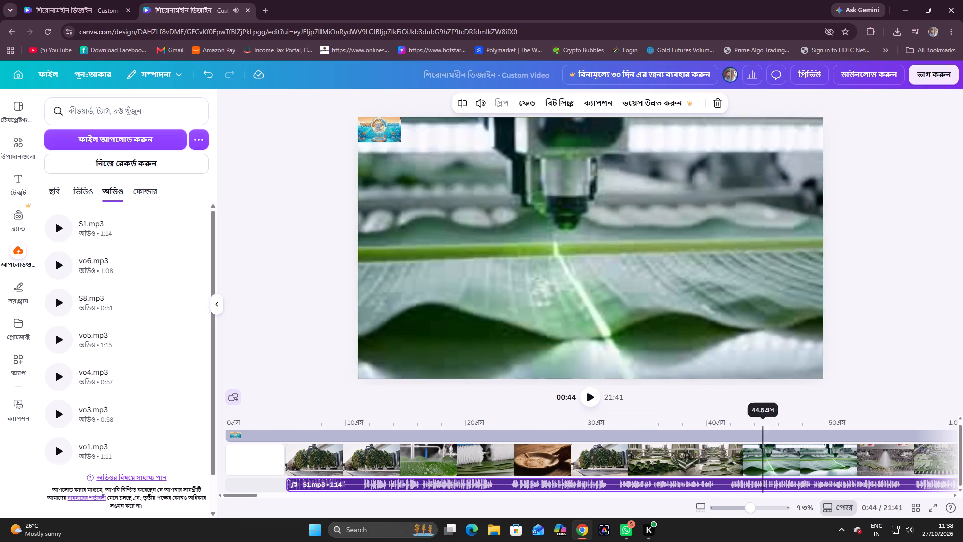
{"action": "left_click_drag", "start_coordinate": [771, 416], "coordinate": [771, 423]}
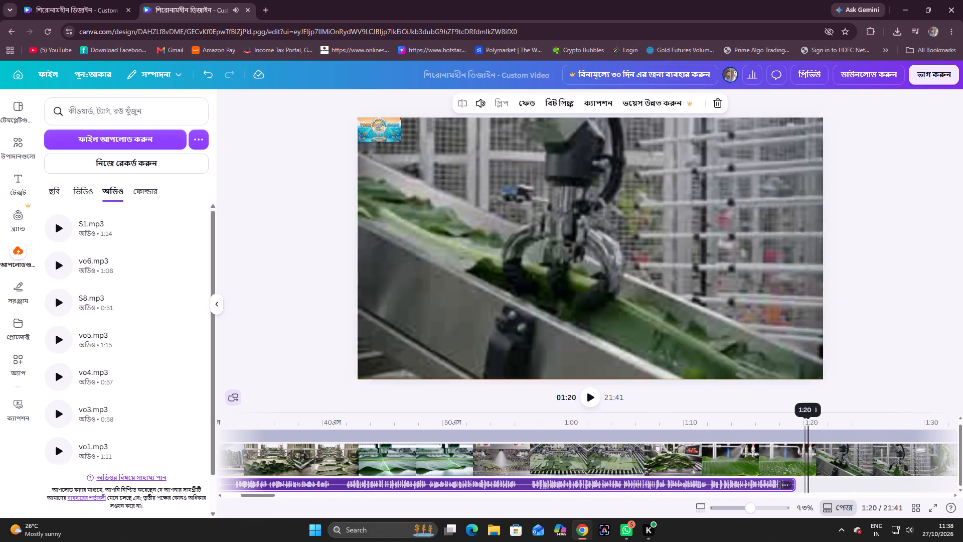
{"action": "left_click_drag", "start_coordinate": [771, 423], "coordinate": [788, 425]}
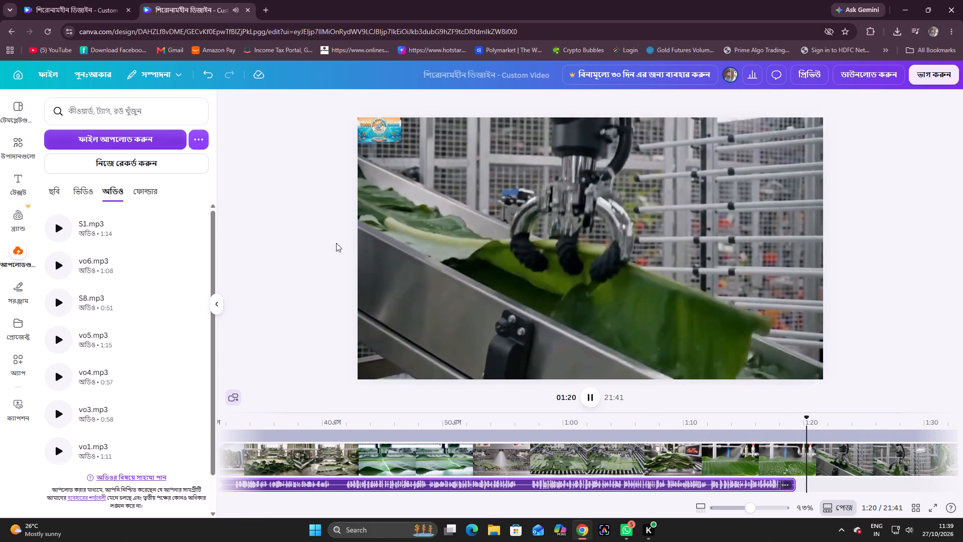
{"action": "left_click_drag", "start_coordinate": [824, 417], "coordinate": [801, 421]}
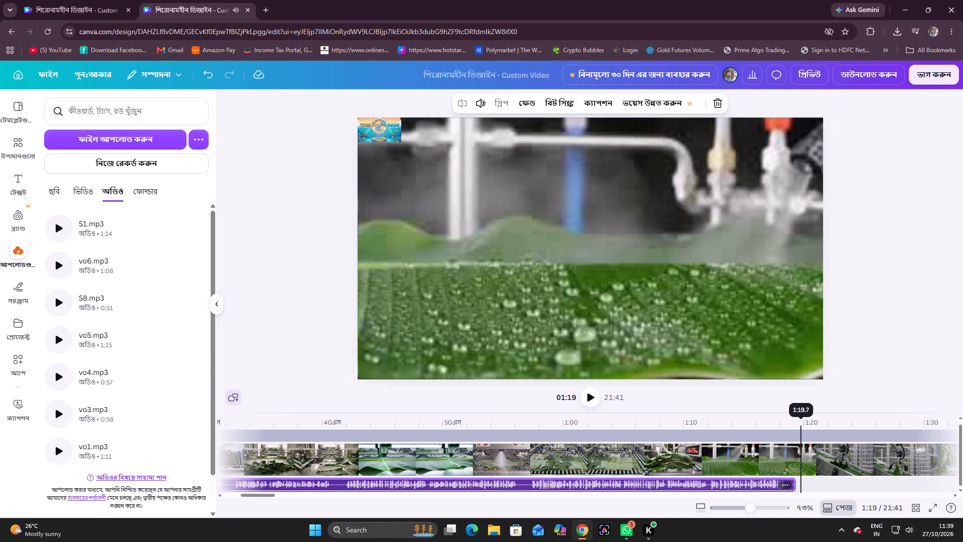
{"action": "left_click_drag", "start_coordinate": [801, 421], "coordinate": [793, 422]}
{"action": "left_click", "coordinate": [593, 397]}
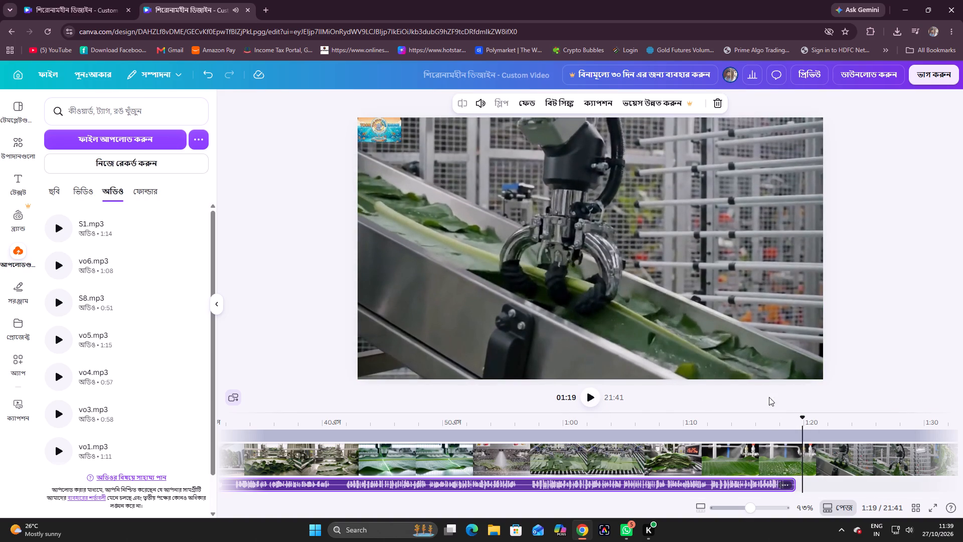
{"action": "left_click_drag", "start_coordinate": [805, 416], "coordinate": [792, 418]}
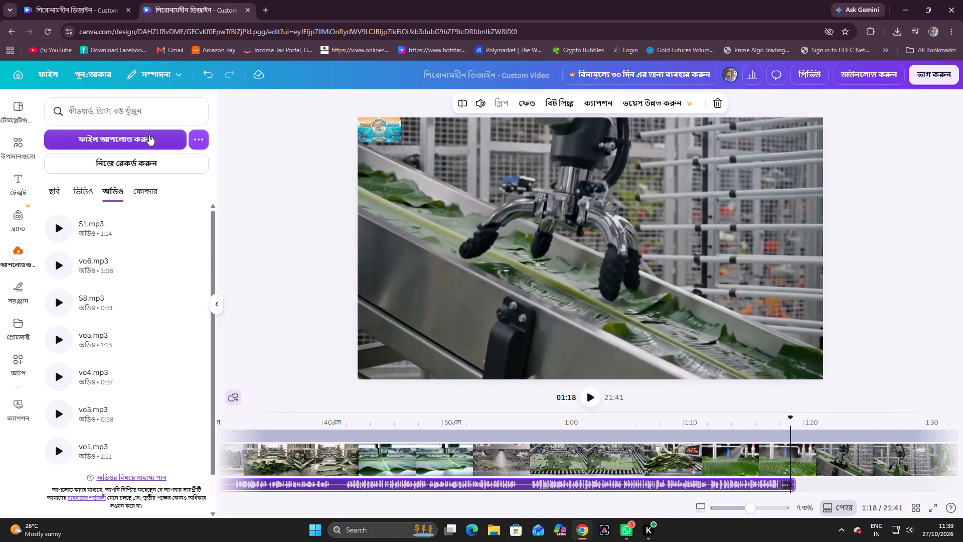
Upload the S2 audio file from the Downloads folder and add it to the timeline at about 1:18.
{"action": "left_click", "coordinate": [149, 139]}
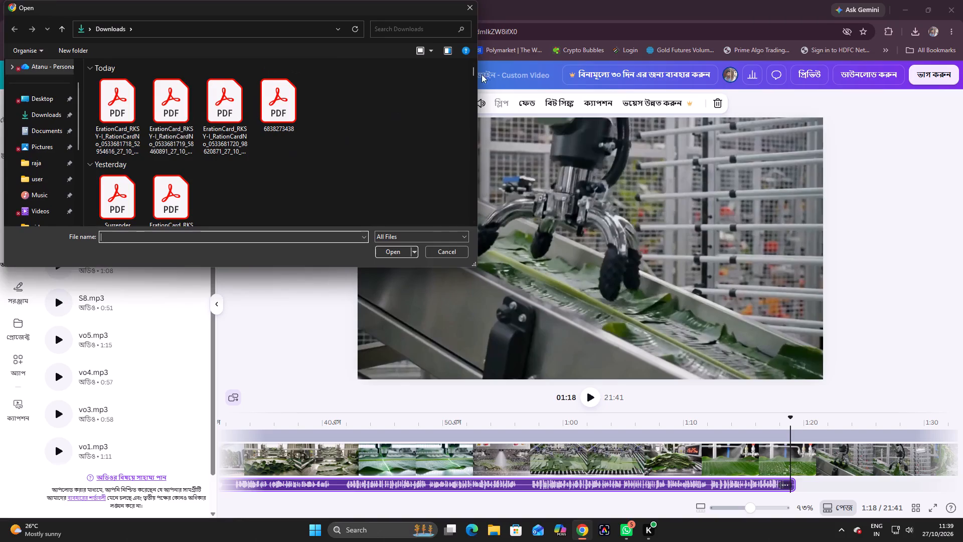
{"action": "left_click_drag", "start_coordinate": [473, 71], "coordinate": [470, 137]}
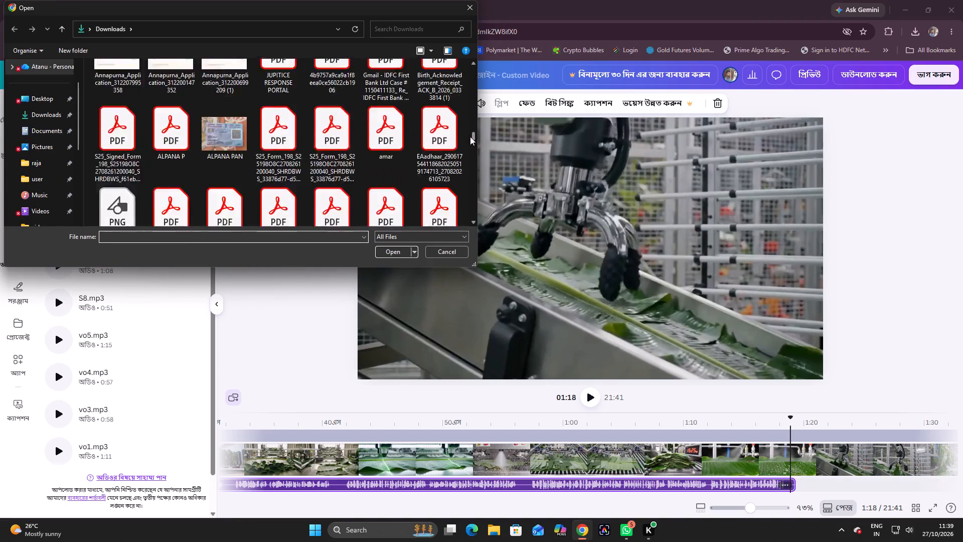
{"action": "left_click_drag", "start_coordinate": [470, 137], "coordinate": [469, 156]}
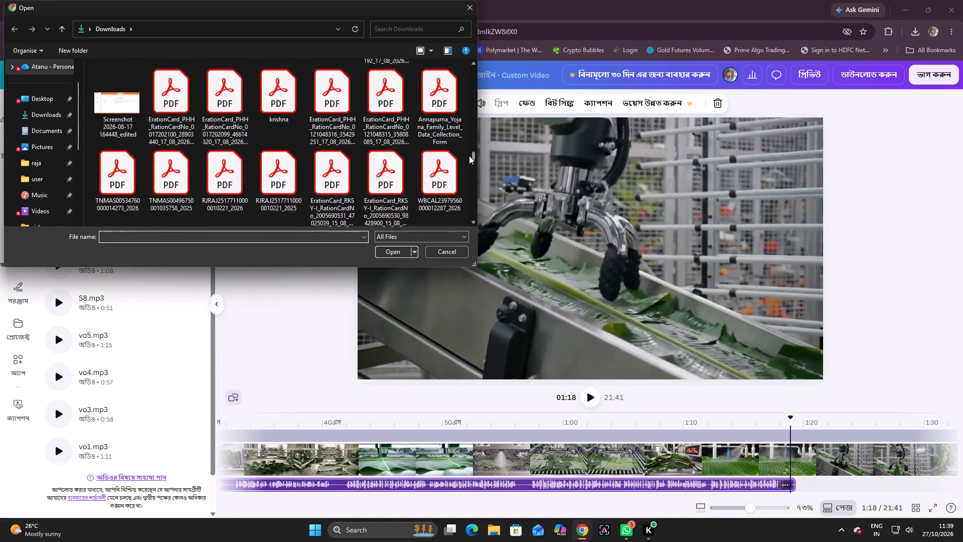
{"action": "left_click_drag", "start_coordinate": [469, 156], "coordinate": [468, 165]}
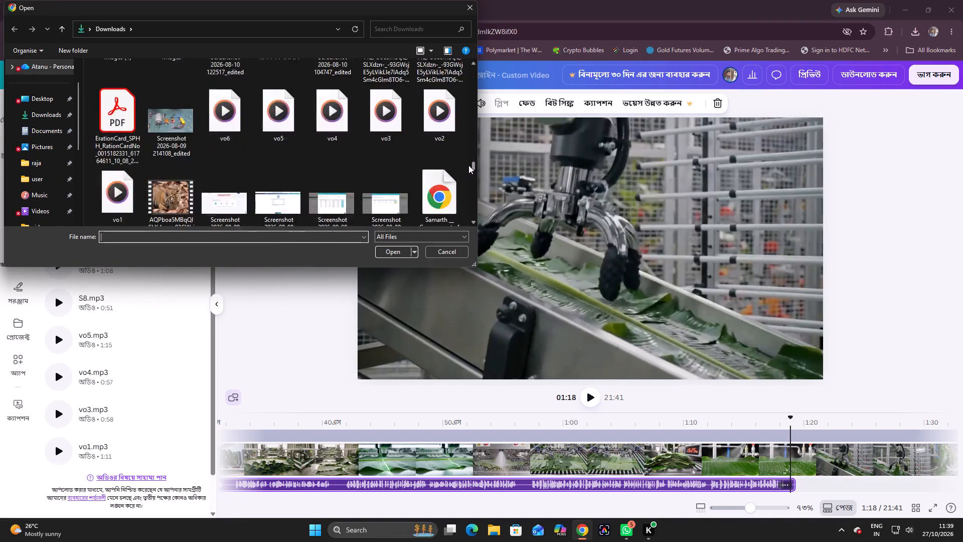
{"action": "left_click_drag", "start_coordinate": [468, 165], "coordinate": [469, 171]}
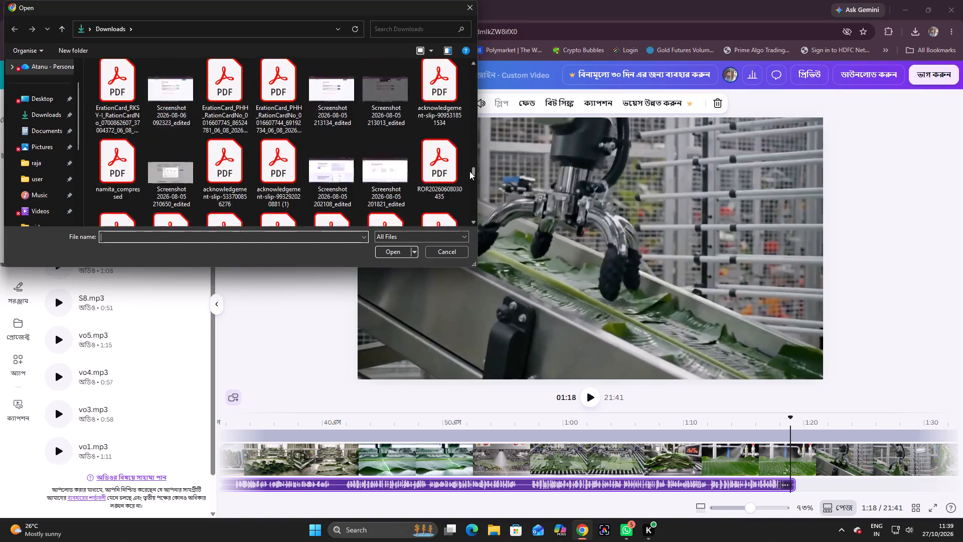
{"action": "left_click_drag", "start_coordinate": [469, 171], "coordinate": [469, 180]}
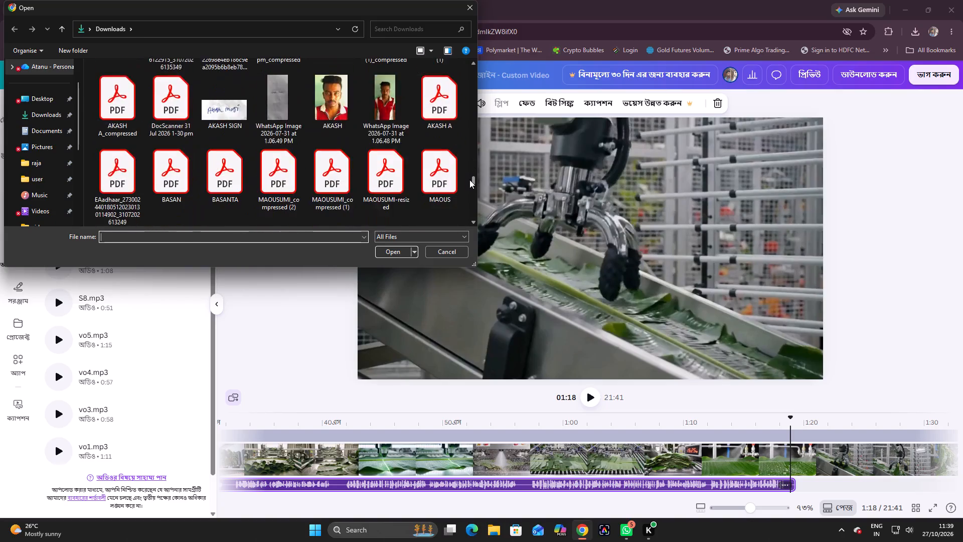
{"action": "left_click_drag", "start_coordinate": [469, 180], "coordinate": [469, 189]}
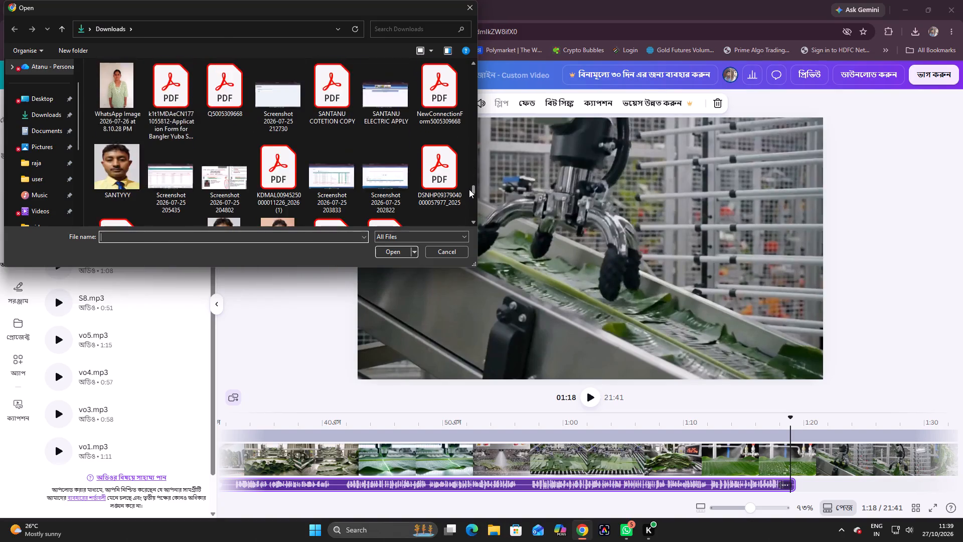
{"action": "left_click_drag", "start_coordinate": [469, 189], "coordinate": [469, 195]}
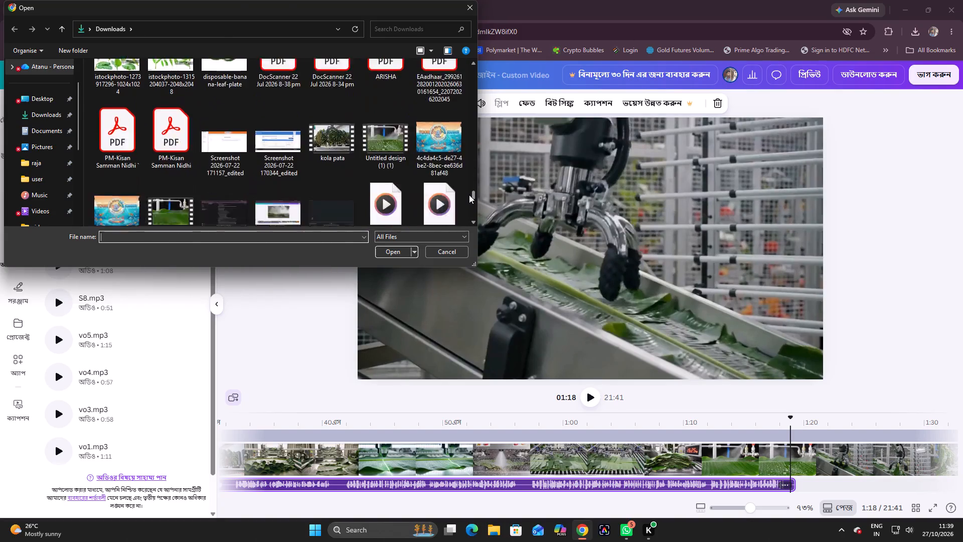
{"action": "left_click_drag", "start_coordinate": [469, 195], "coordinate": [469, 196]}
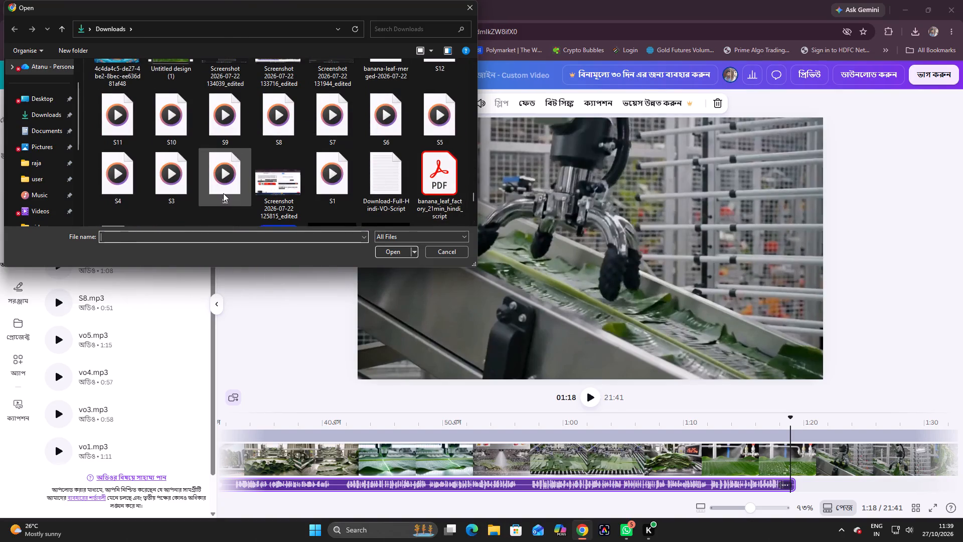
{"action": "left_click", "coordinate": [223, 193]}
{"action": "left_click", "coordinate": [388, 251]}
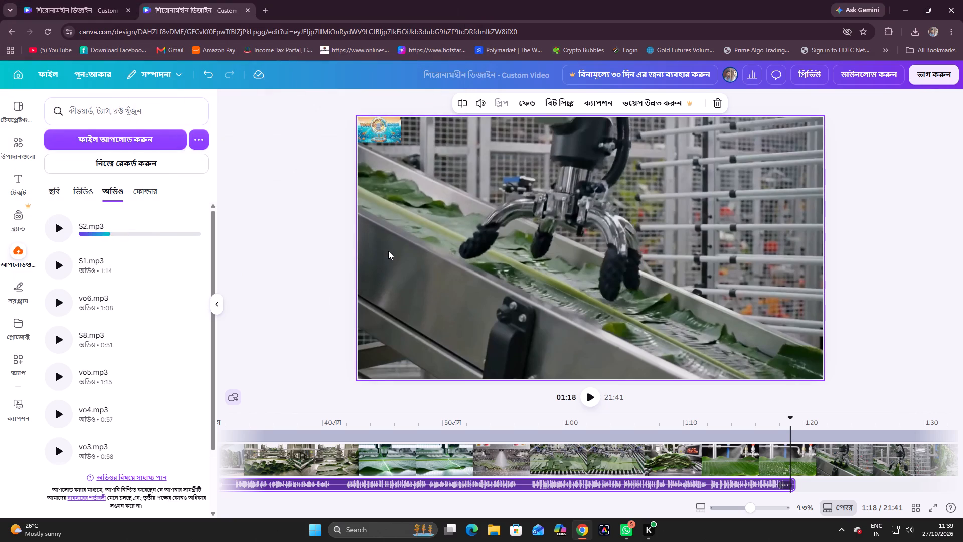
{"action": "left_click", "coordinate": [150, 224]}
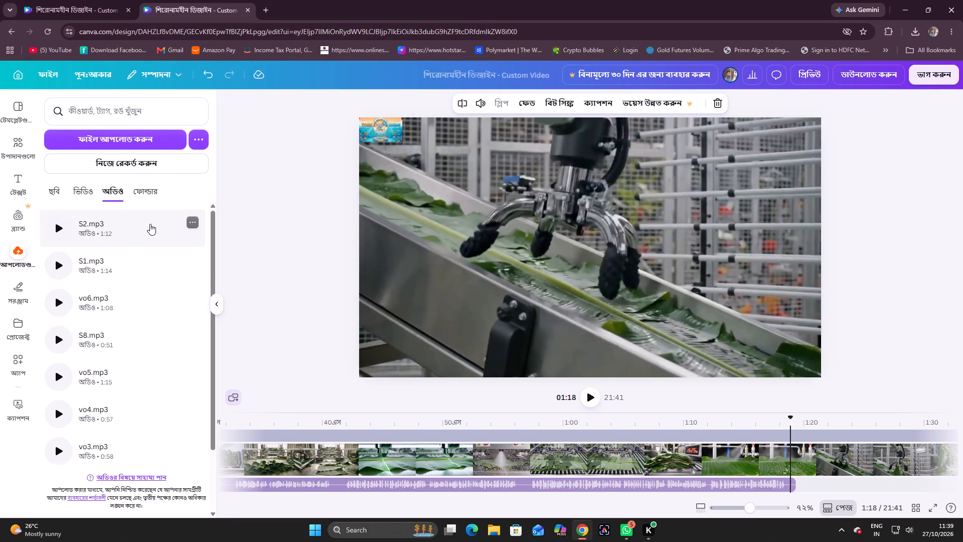
Play back the S2.mp3 narration and stop the playhead near the clip's end, at about 2:30.
{"action": "left_click", "coordinate": [591, 394]}
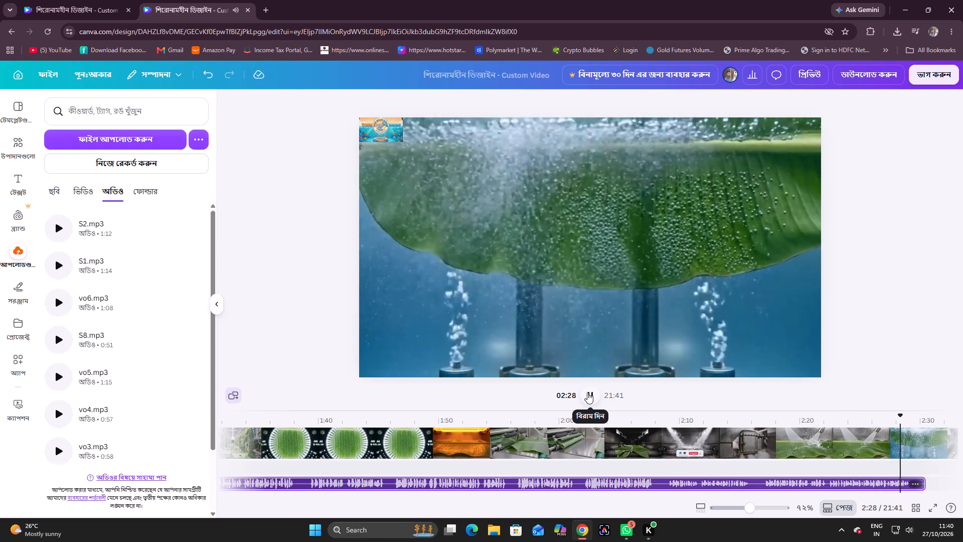
{"action": "left_click", "coordinate": [586, 398]}
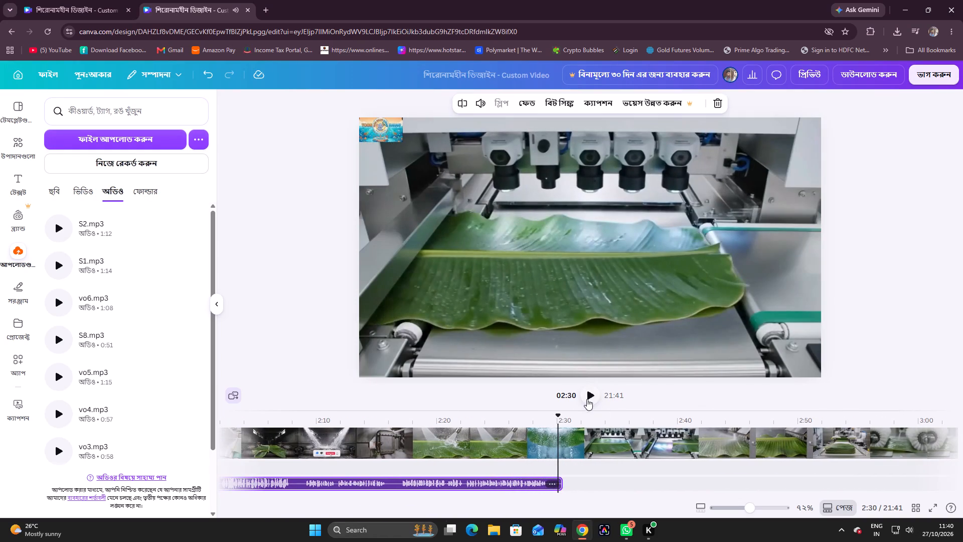
Upload the S3 audio file from the Downloads folder and add it to the timeline at about 2:30.
{"action": "left_click", "coordinate": [137, 135]}
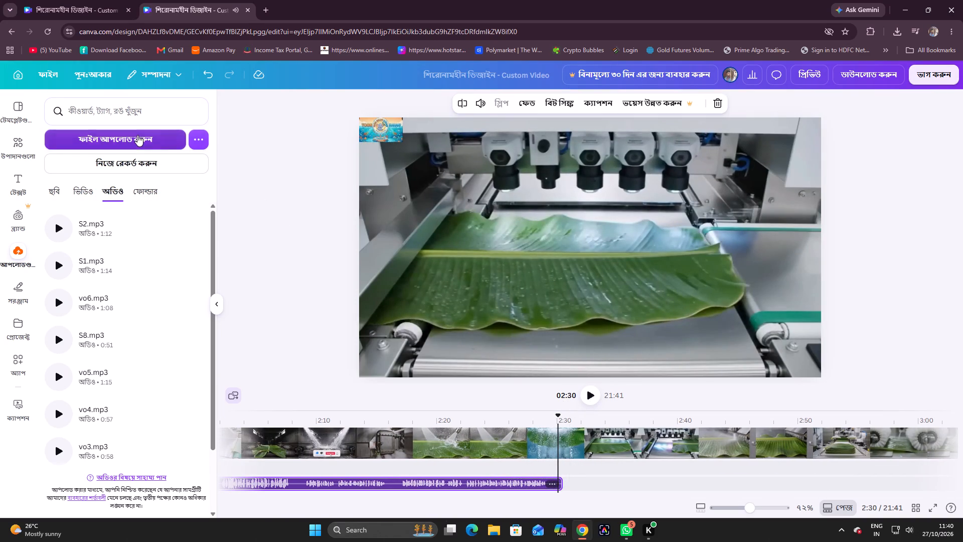
{"action": "left_click_drag", "start_coordinate": [472, 71], "coordinate": [471, 183]}
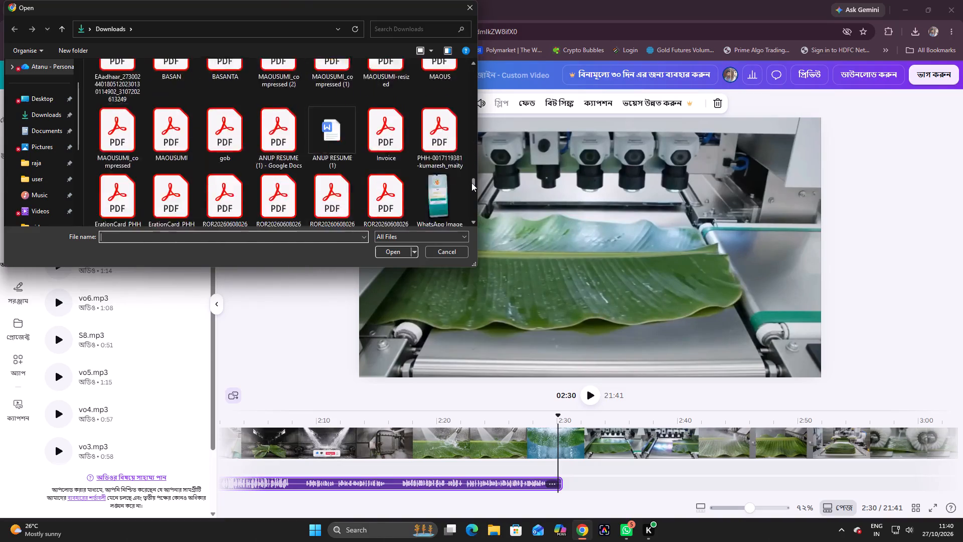
{"action": "left_click_drag", "start_coordinate": [471, 183], "coordinate": [471, 195]}
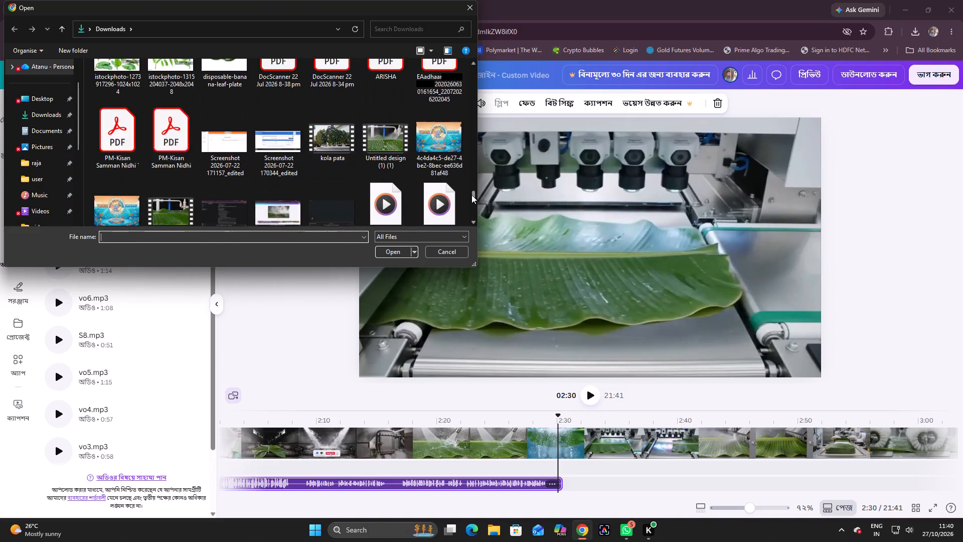
{"action": "left_click_drag", "start_coordinate": [471, 195], "coordinate": [471, 197]}
{"action": "left_click", "coordinate": [168, 192]}
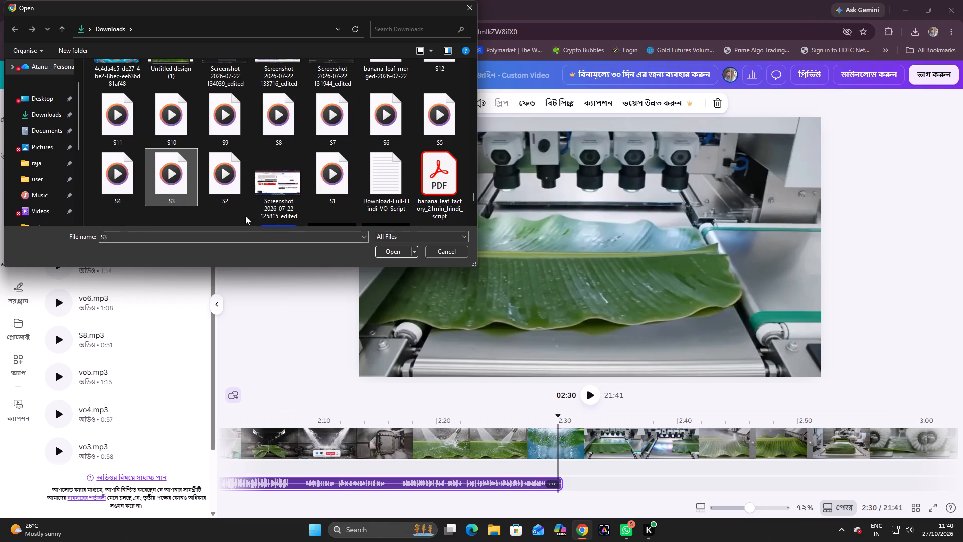
{"action": "left_click", "coordinate": [393, 252]}
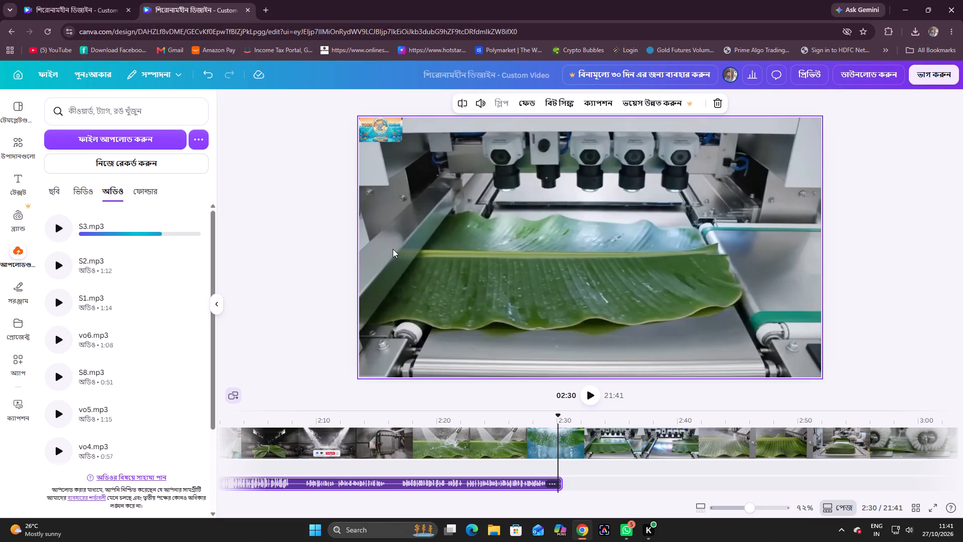
{"action": "left_click", "coordinate": [134, 229]}
Play back the S3.mp3 narration and set the playhead near the clip's end, at about 3:26.
{"action": "left_click", "coordinate": [589, 395]}
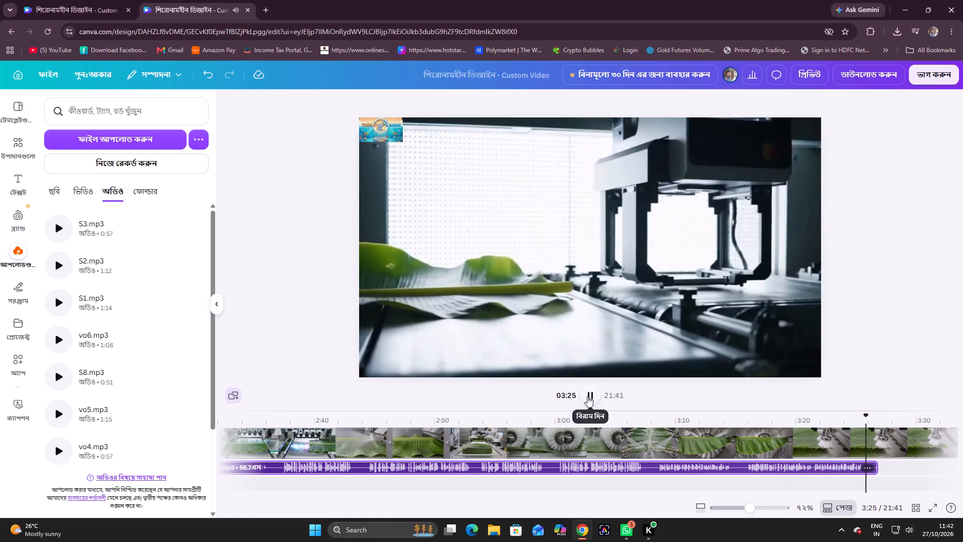
{"action": "left_click", "coordinate": [587, 396]}
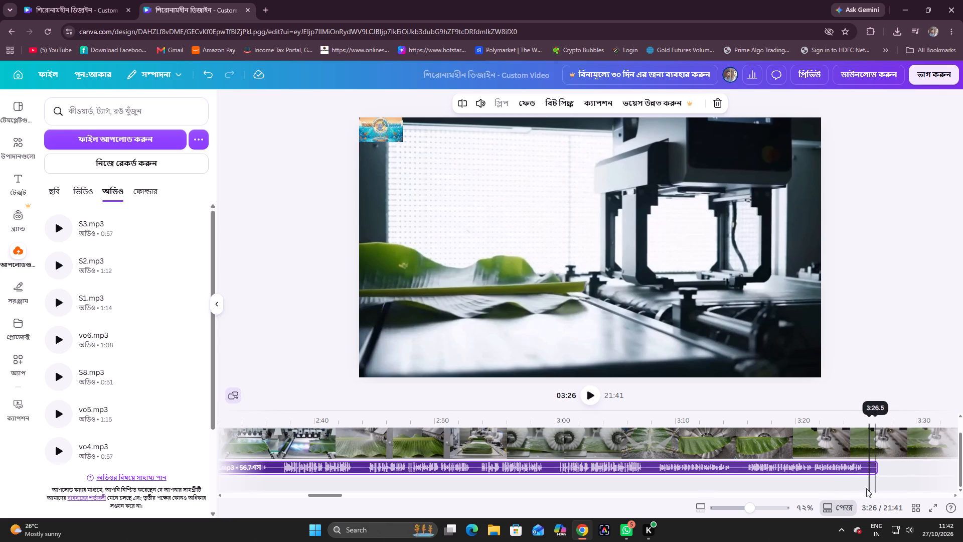
{"action": "left_click_drag", "start_coordinate": [328, 493], "coordinate": [337, 495]}
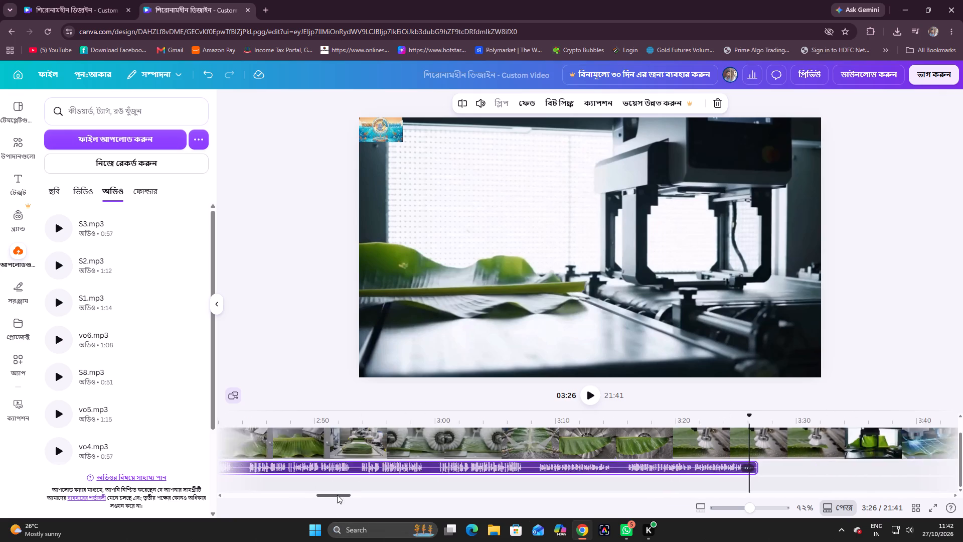
{"action": "left_click_drag", "start_coordinate": [337, 495], "coordinate": [352, 495]}
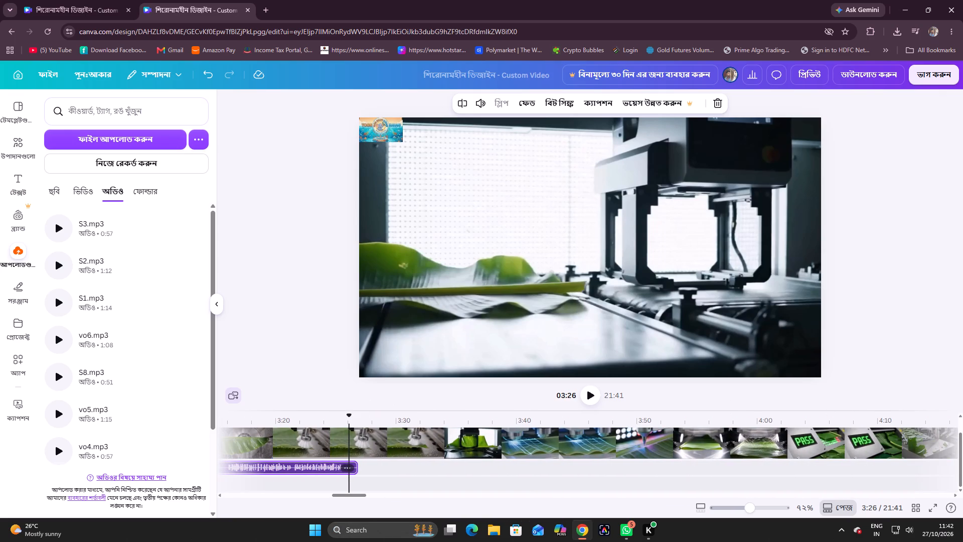
{"action": "left_click_drag", "start_coordinate": [349, 416], "coordinate": [354, 416]}
Upload the S4 audio file from the Downloads folder and add it to the timeline at about 3:26.
{"action": "left_click", "coordinate": [142, 142]}
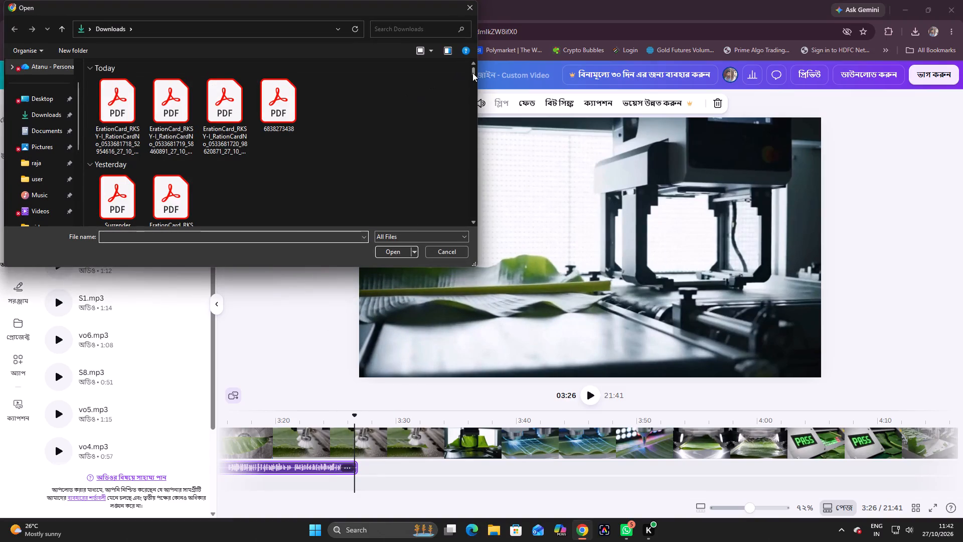
{"action": "left_click_drag", "start_coordinate": [472, 72], "coordinate": [460, 188]}
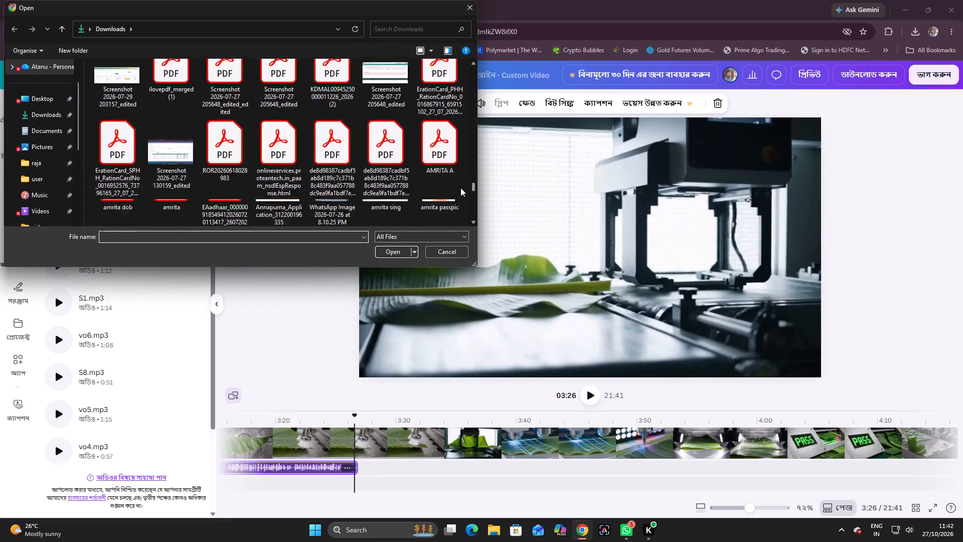
{"action": "left_click_drag", "start_coordinate": [460, 188], "coordinate": [464, 198]}
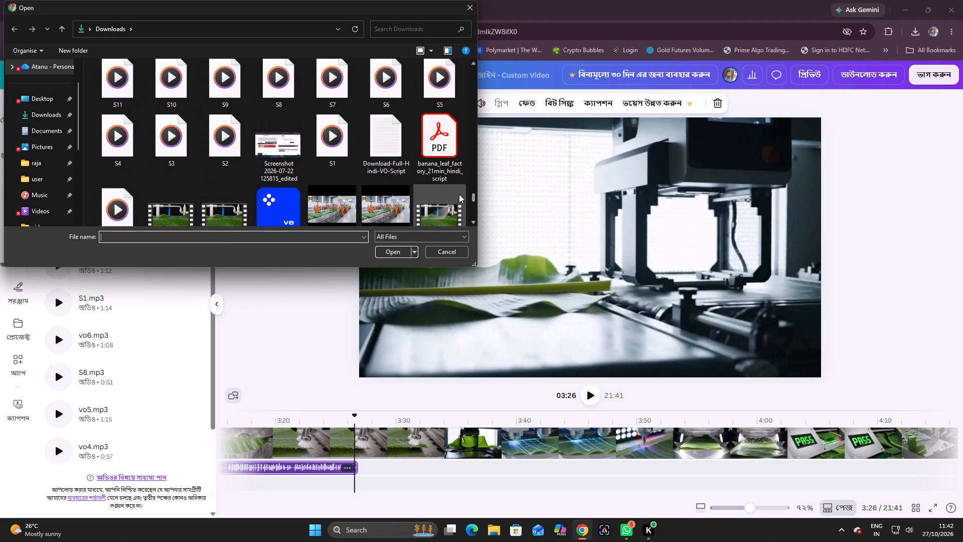
{"action": "left_click", "coordinate": [120, 146]}
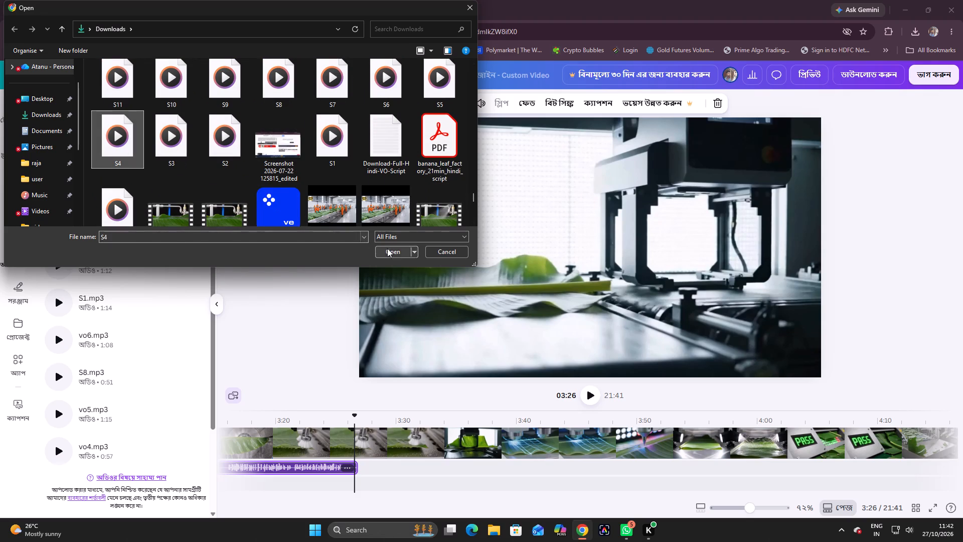
{"action": "left_click", "coordinate": [387, 248]}
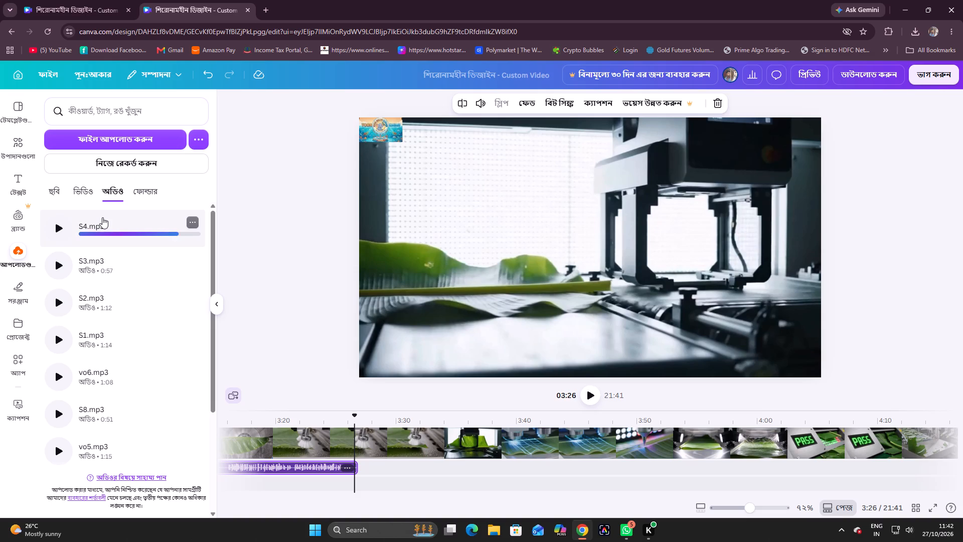
{"action": "left_click", "coordinate": [102, 217]}
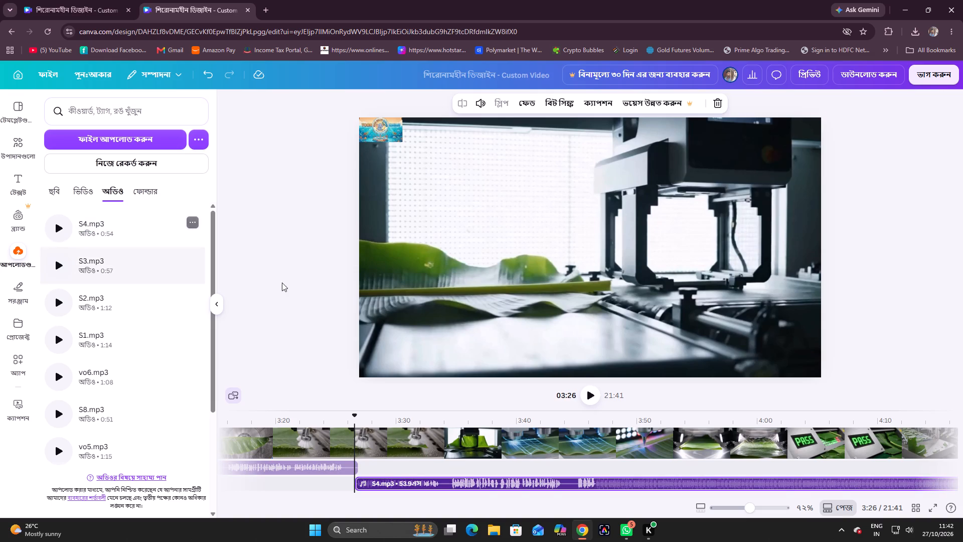
Play back the S4.mp3 narration and set the playhead at the clip's end, at about 4:20.
{"action": "left_click", "coordinate": [594, 397]}
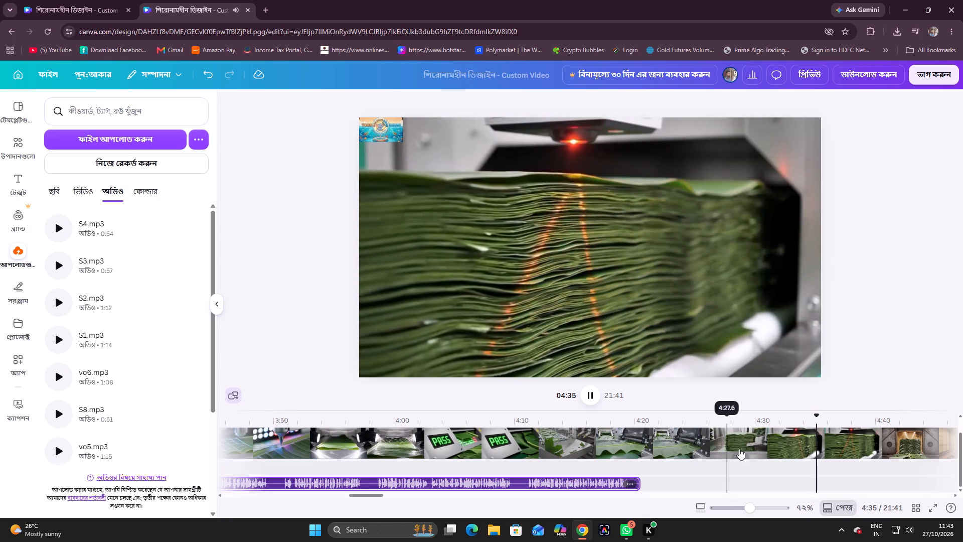
{"action": "left_click", "coordinate": [589, 394]}
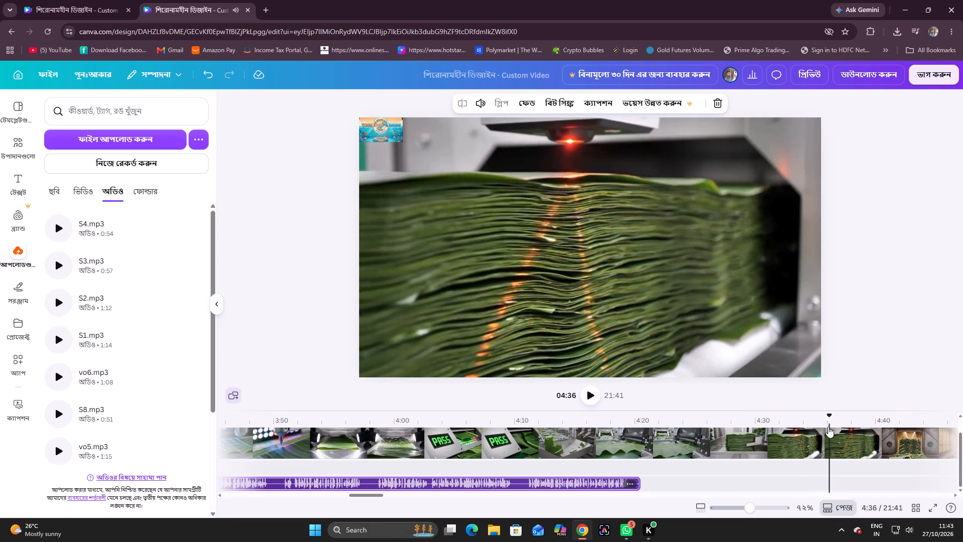
{"action": "left_click_drag", "start_coordinate": [829, 415], "coordinate": [627, 414]}
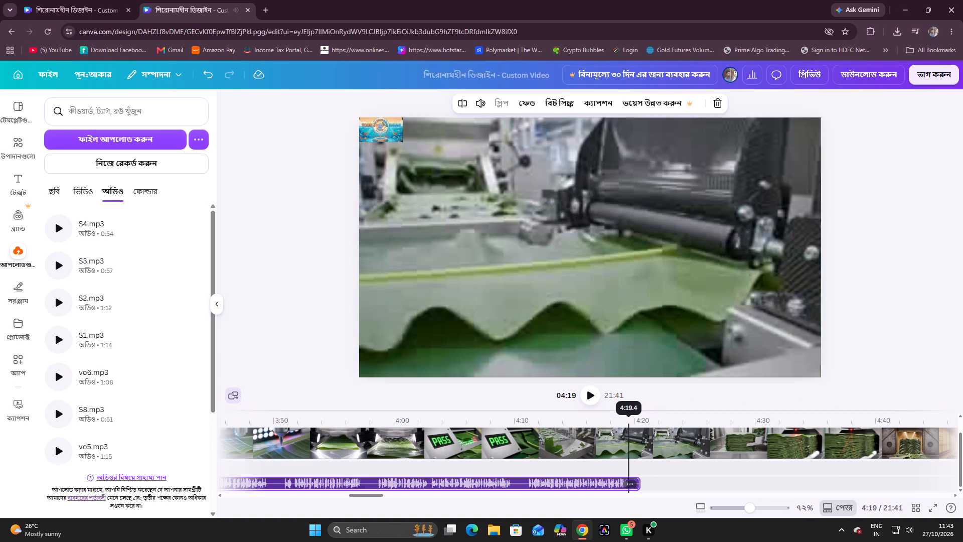
{"action": "left_click_drag", "start_coordinate": [627, 414], "coordinate": [637, 414]}
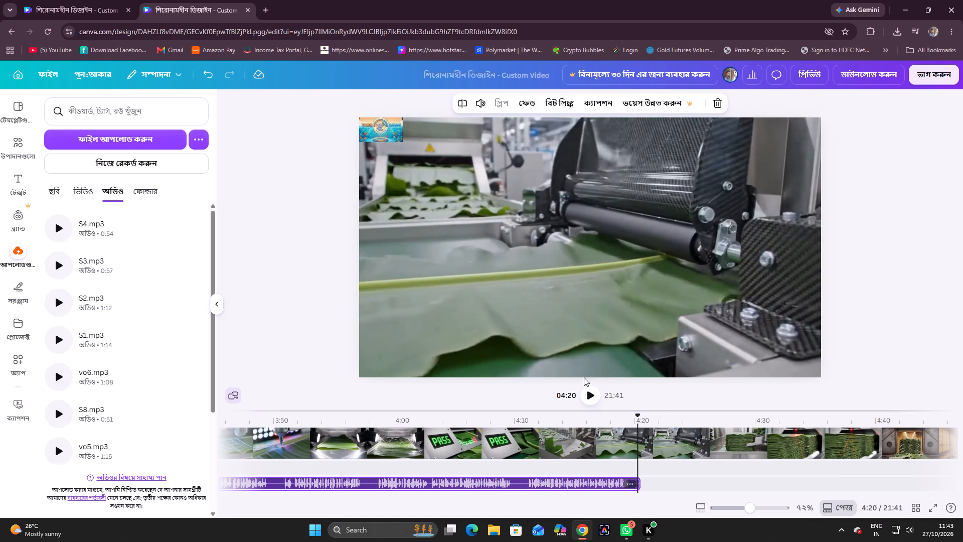
Upload the S5 audio file from the Downloads folder and add it to the timeline at about 4:20.
{"action": "left_click", "coordinate": [157, 131]}
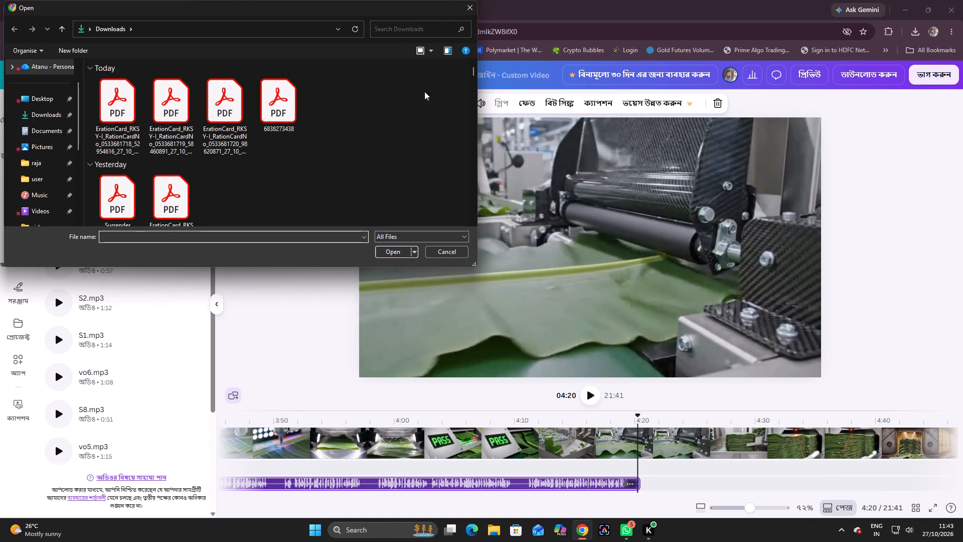
{"action": "left_click_drag", "start_coordinate": [473, 72], "coordinate": [478, 188]}
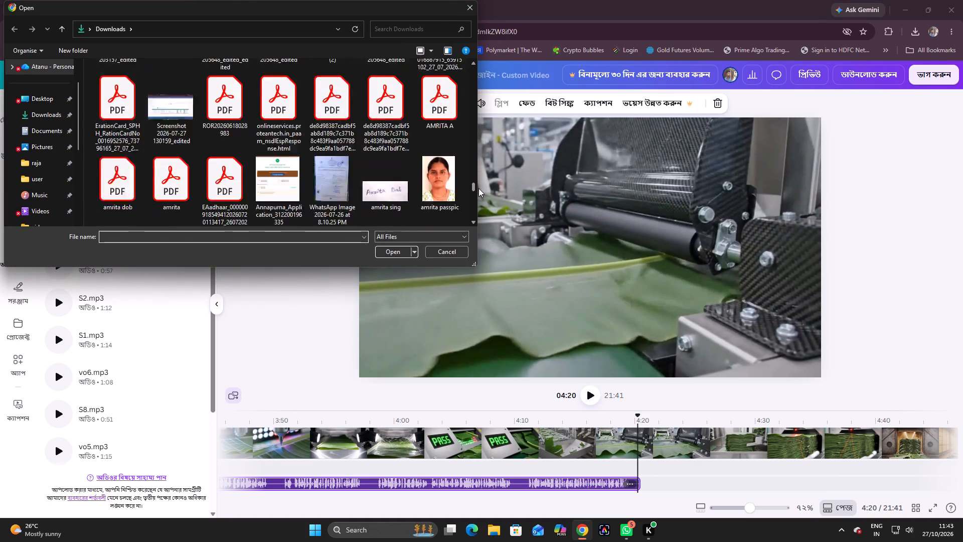
{"action": "left_click_drag", "start_coordinate": [478, 188], "coordinate": [479, 199]}
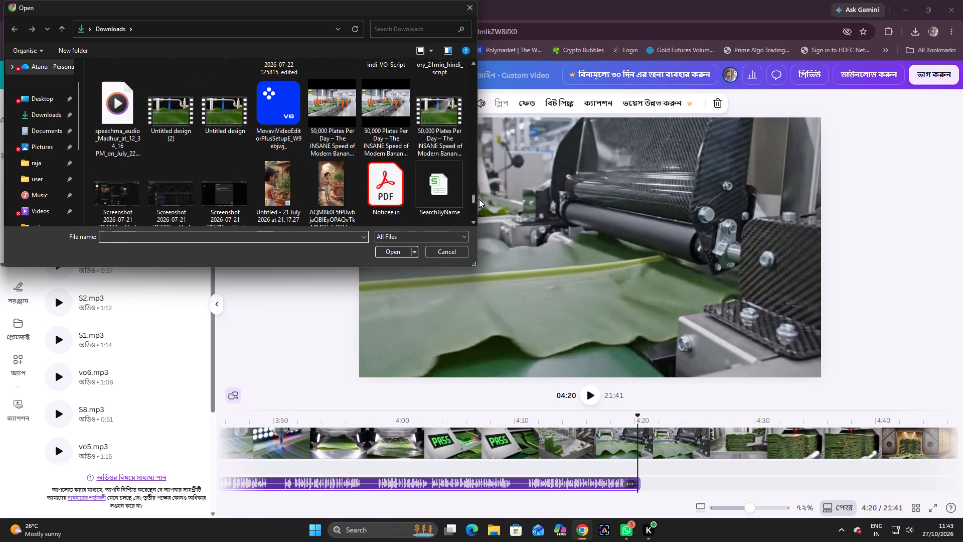
{"action": "left_click_drag", "start_coordinate": [479, 199], "coordinate": [479, 198]}
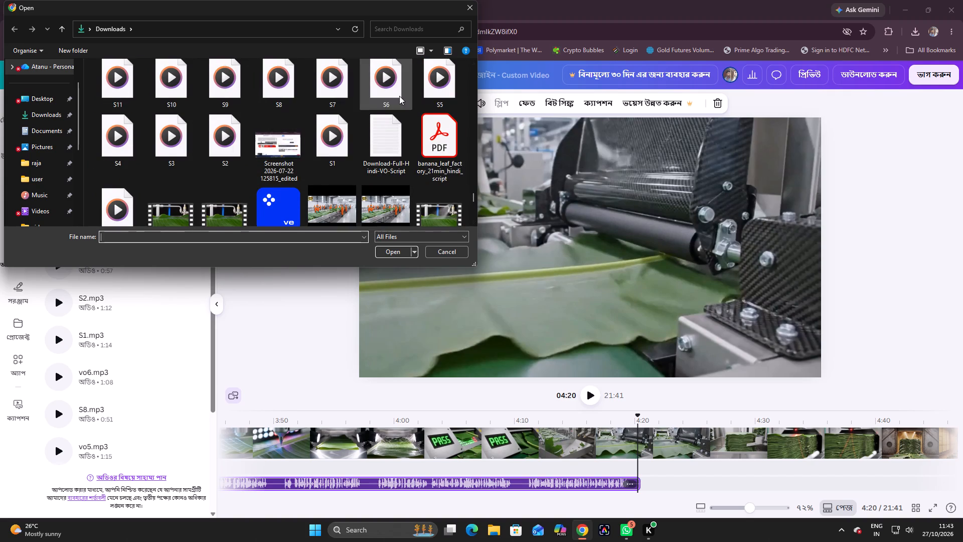
{"action": "left_click", "coordinate": [436, 89]}
{"action": "left_click", "coordinate": [392, 247]}
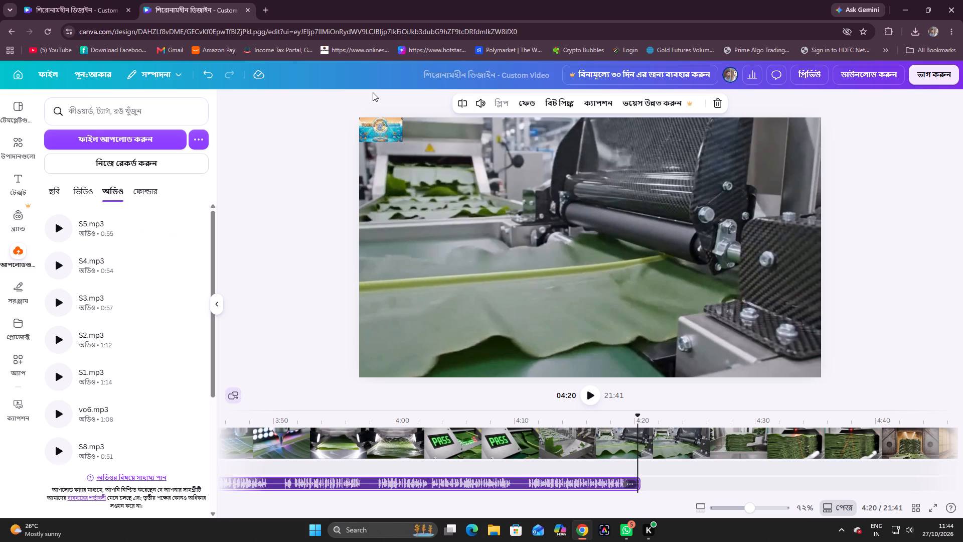
{"action": "left_click", "coordinate": [115, 236]}
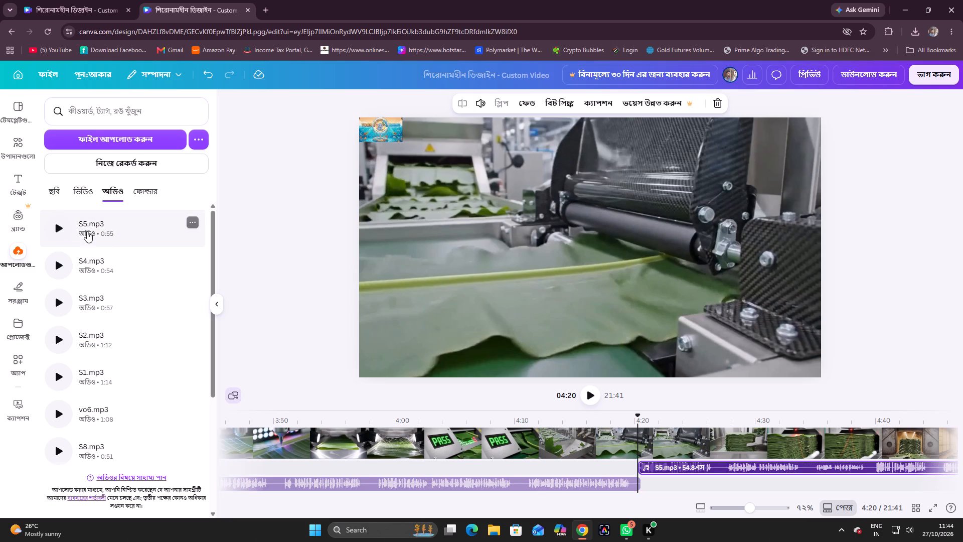
Play back the S5.mp3 narration and set the playhead near the clip's end, at about 5:14.
{"action": "left_click", "coordinate": [593, 397]}
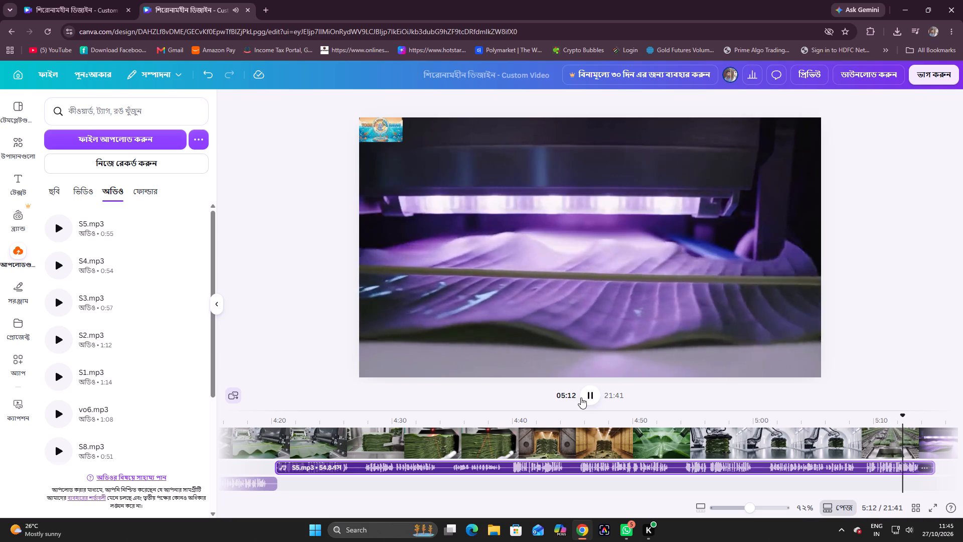
{"action": "left_click", "coordinate": [588, 394]}
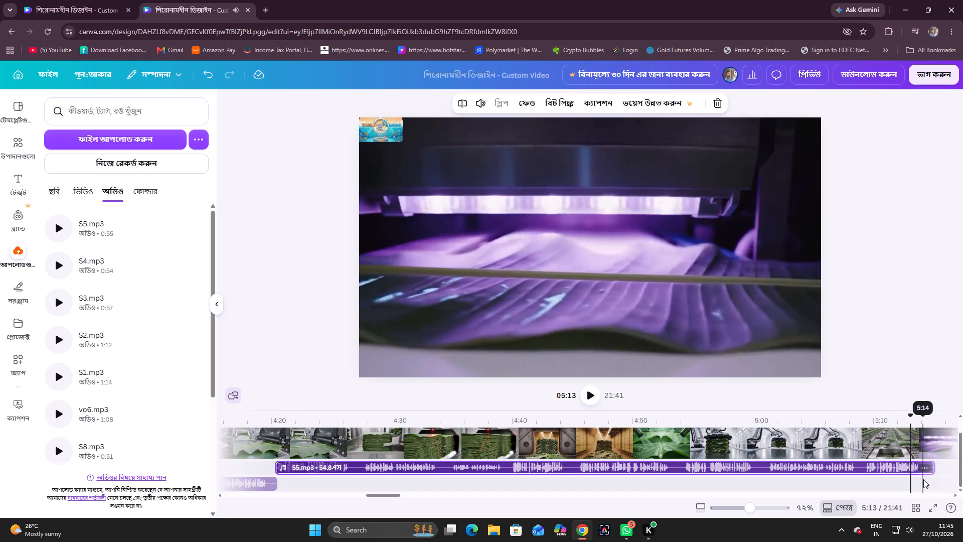
{"action": "left_click_drag", "start_coordinate": [388, 493], "coordinate": [394, 493]}
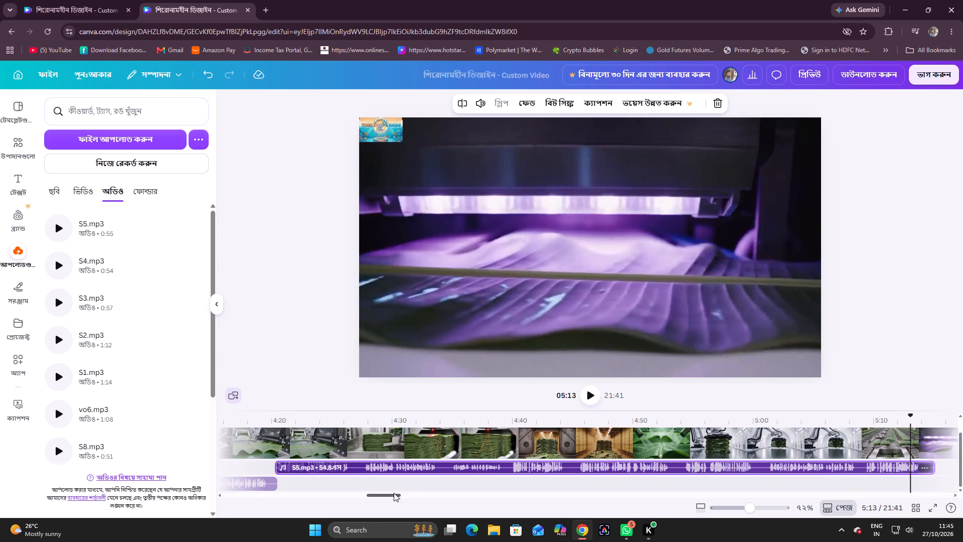
{"action": "left_click_drag", "start_coordinate": [394, 493], "coordinate": [415, 493]}
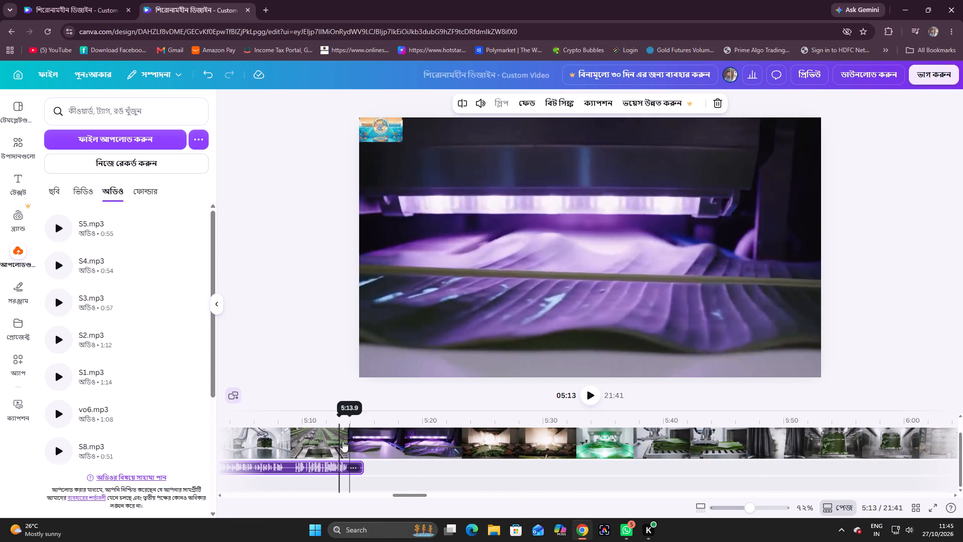
{"action": "left_click_drag", "start_coordinate": [340, 416], "coordinate": [360, 415]}
Upload the S6 audio file from the Downloads folder and add it to the timeline at about 5:14.
{"action": "left_click", "coordinate": [166, 142]}
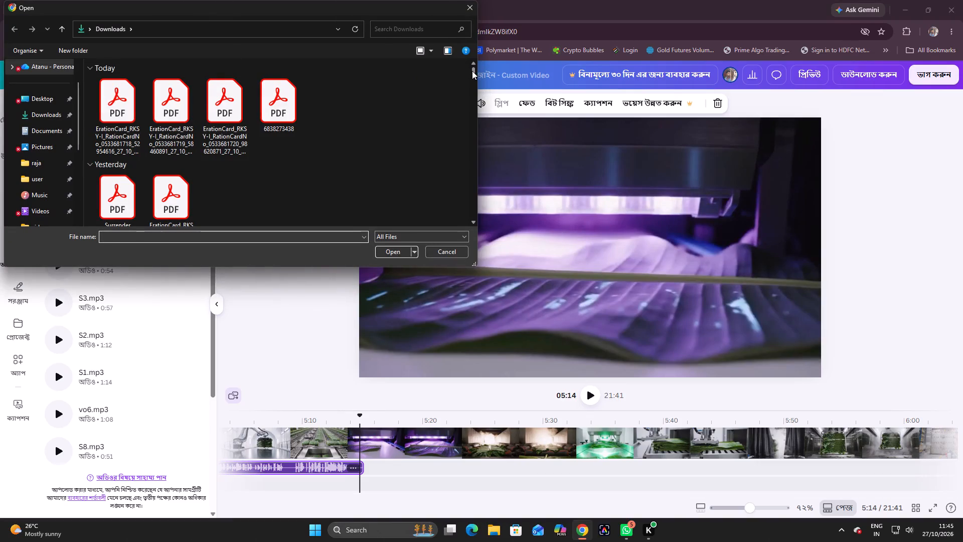
{"action": "left_click_drag", "start_coordinate": [472, 71], "coordinate": [475, 178]}
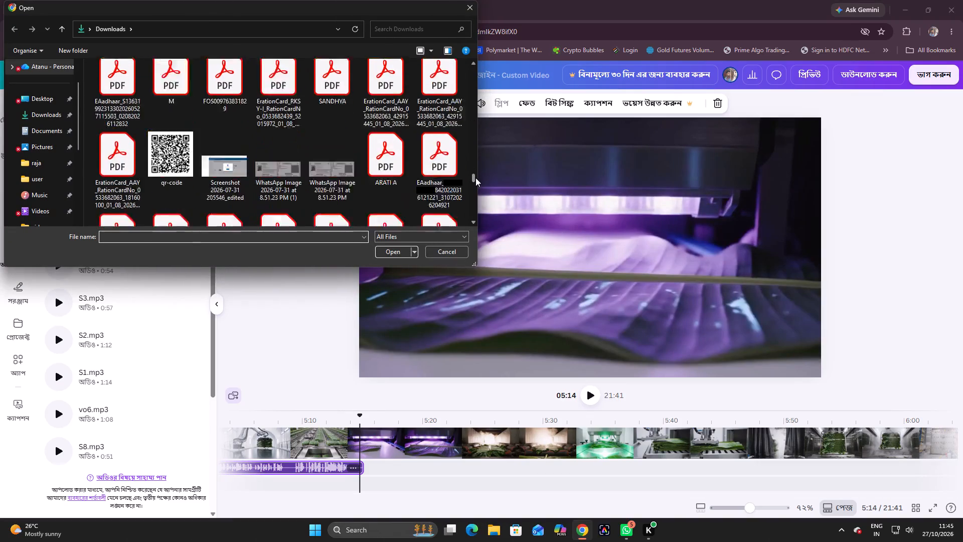
{"action": "left_click_drag", "start_coordinate": [475, 178], "coordinate": [477, 193]}
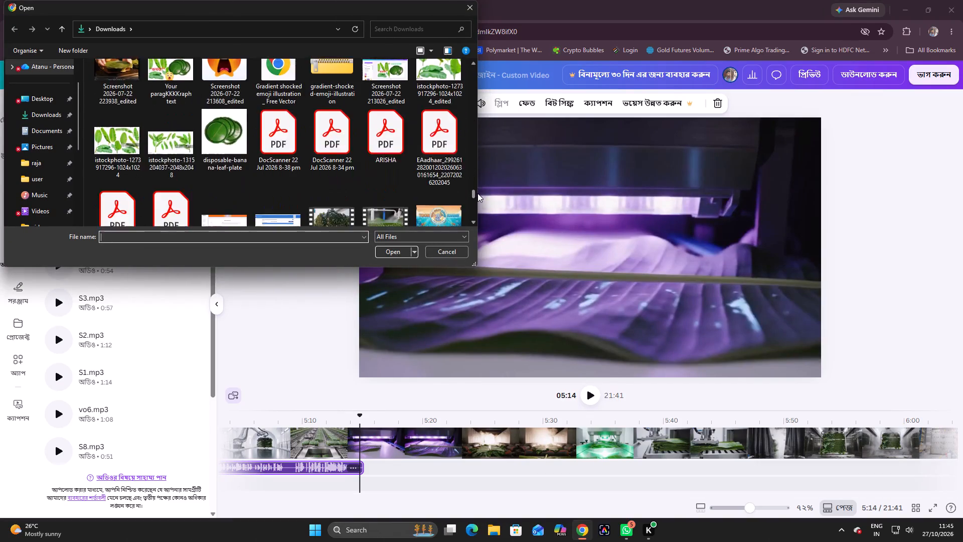
{"action": "left_click_drag", "start_coordinate": [477, 193], "coordinate": [477, 194]}
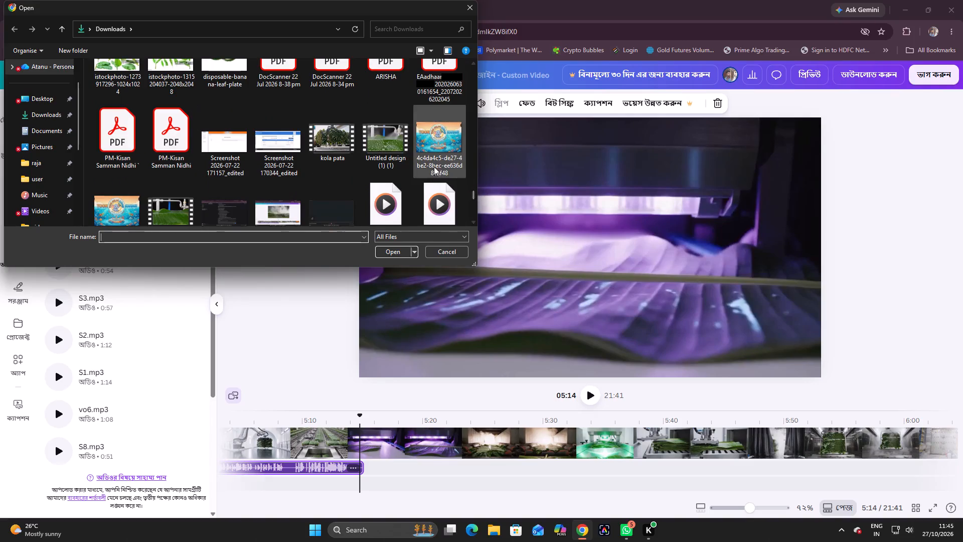
{"action": "scroll", "coordinate": [430, 181], "scroll_direction": "up", "scroll_amount": 3}
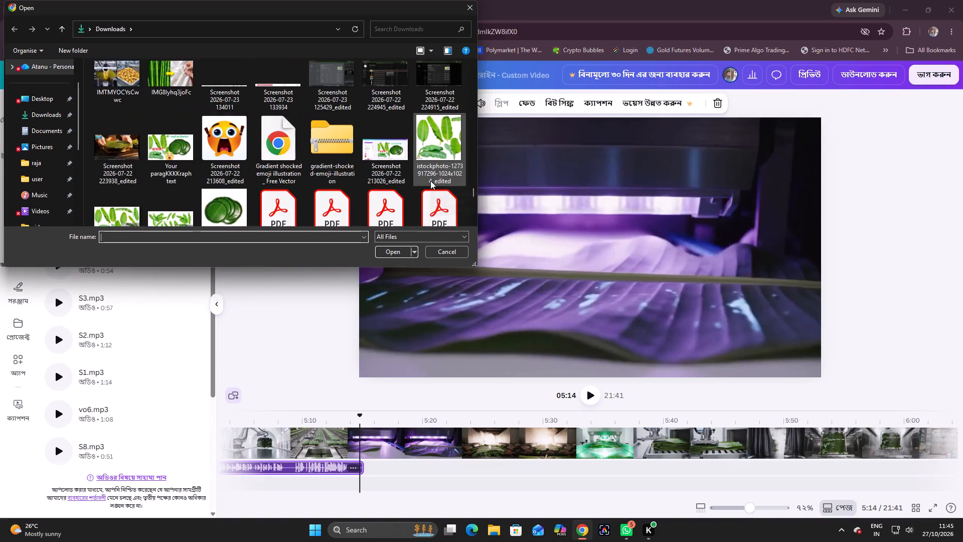
{"action": "scroll", "coordinate": [430, 181], "scroll_direction": "up", "scroll_amount": 2}
{"action": "scroll", "coordinate": [430, 181], "scroll_direction": "down", "scroll_amount": 4}
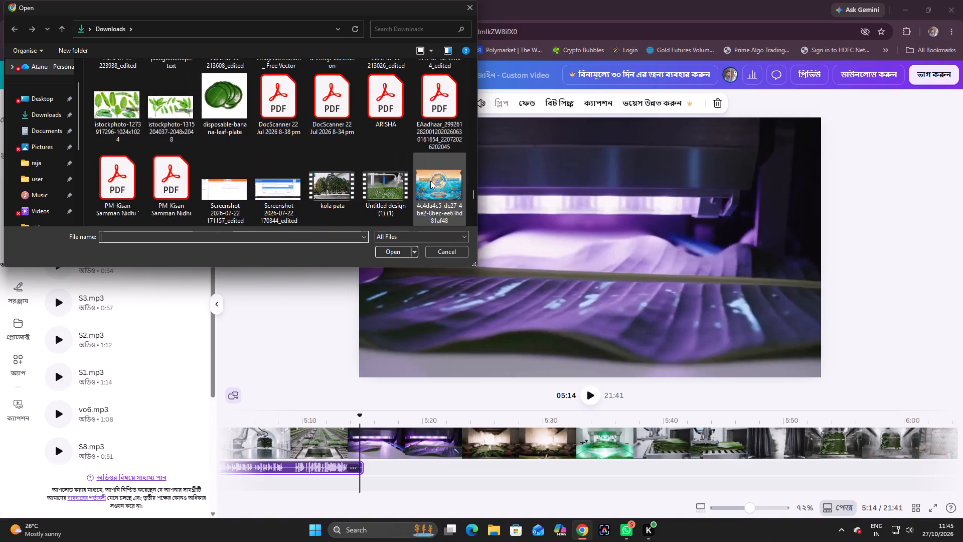
{"action": "scroll", "coordinate": [430, 181], "scroll_direction": "down", "scroll_amount": 3}
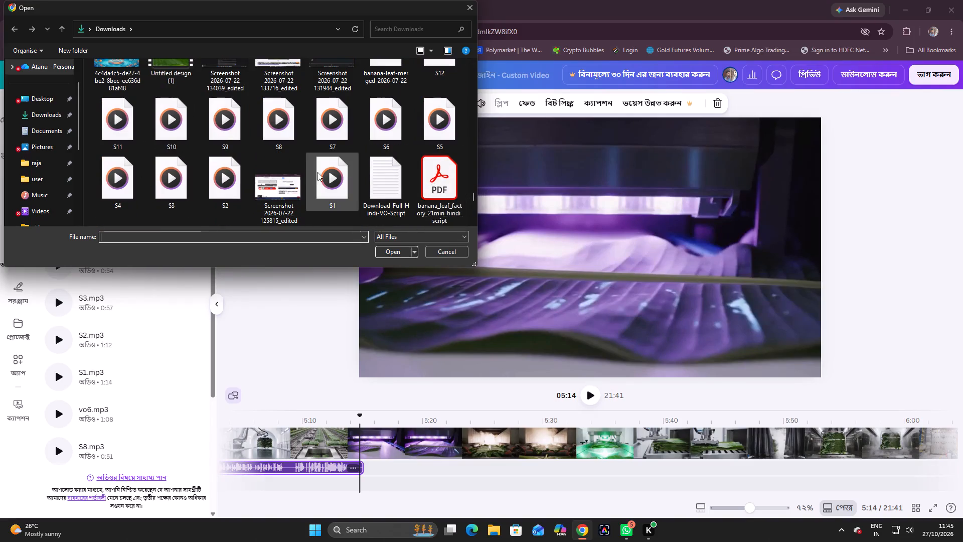
{"action": "left_click", "coordinate": [374, 123]}
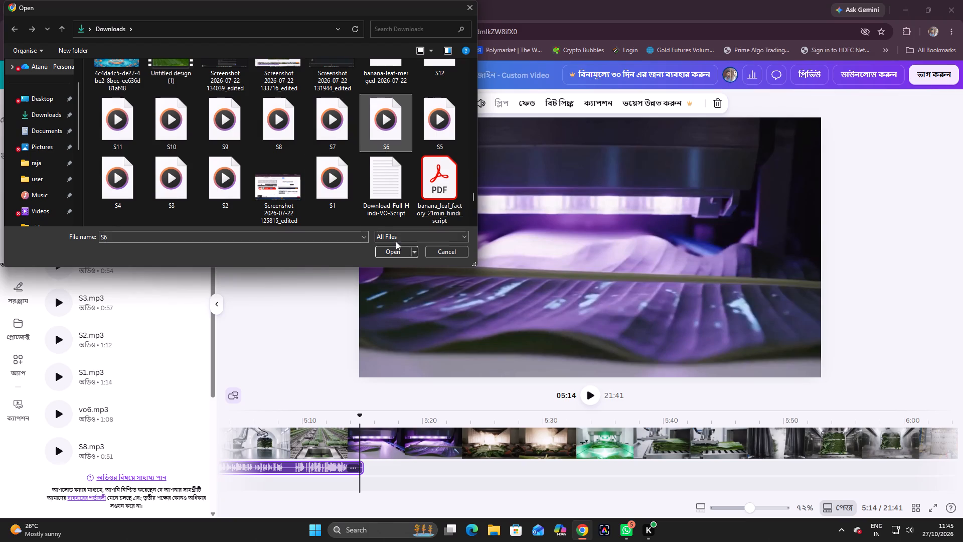
{"action": "left_click", "coordinate": [392, 251]}
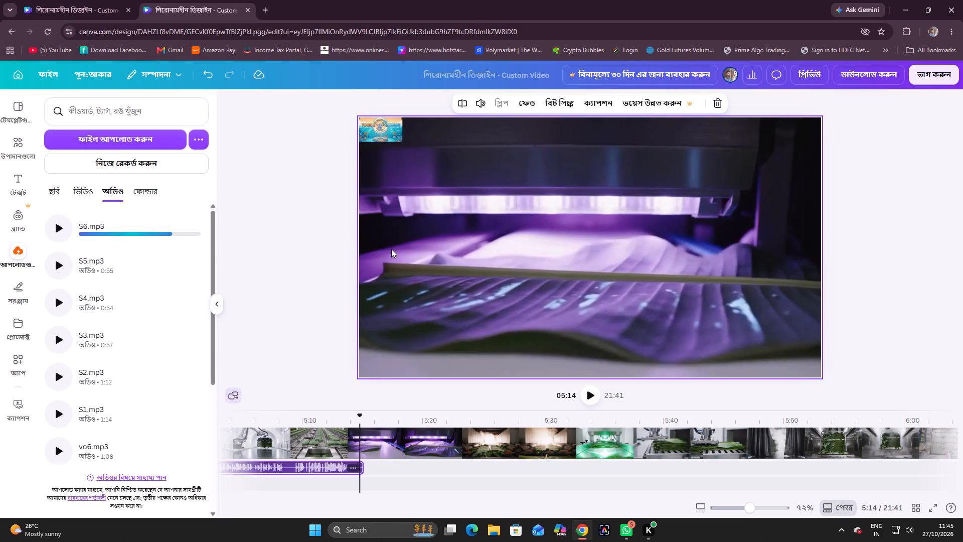
{"action": "left_click", "coordinate": [165, 228]}
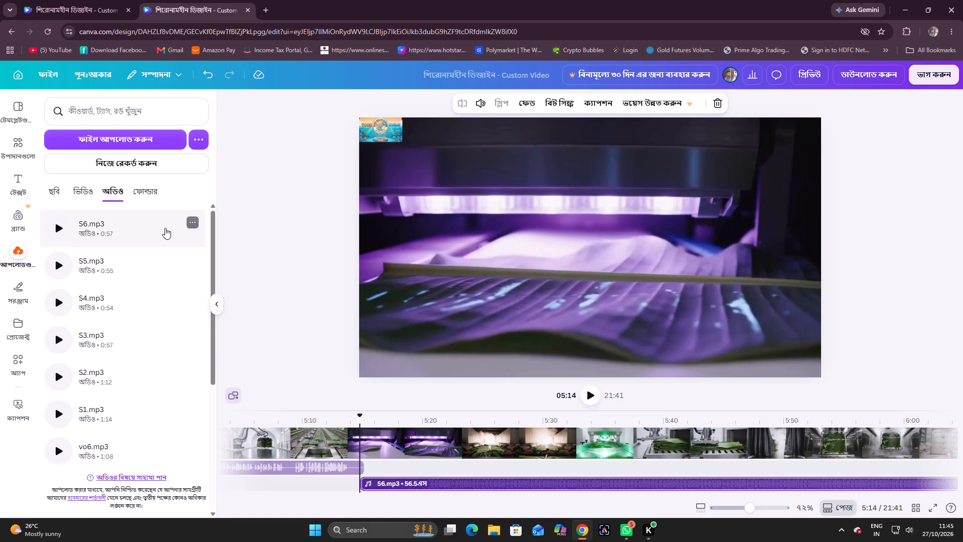
Play back the S6.mp3 narration and set the playhead near the clip's end, at about 6:11.
{"action": "left_click", "coordinate": [593, 399]}
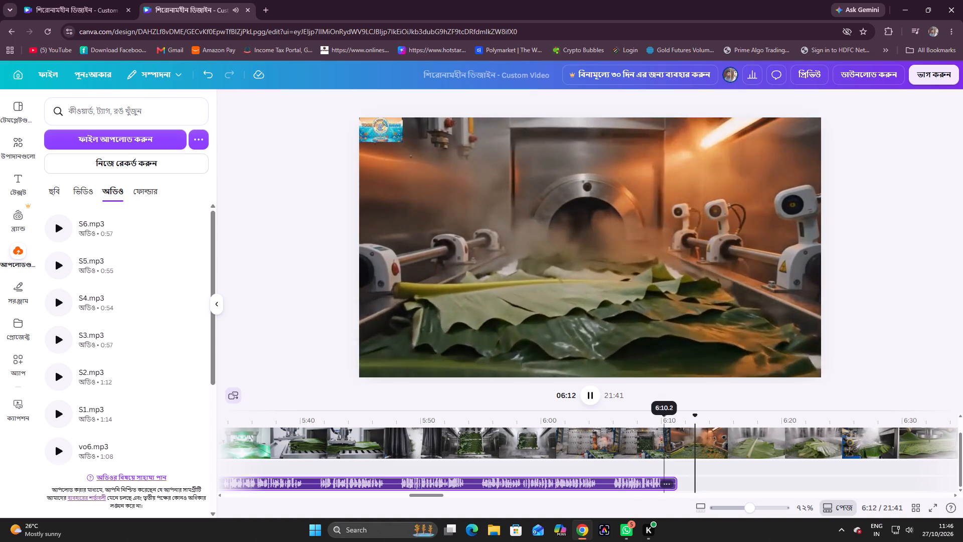
{"action": "left_click", "coordinate": [595, 395]}
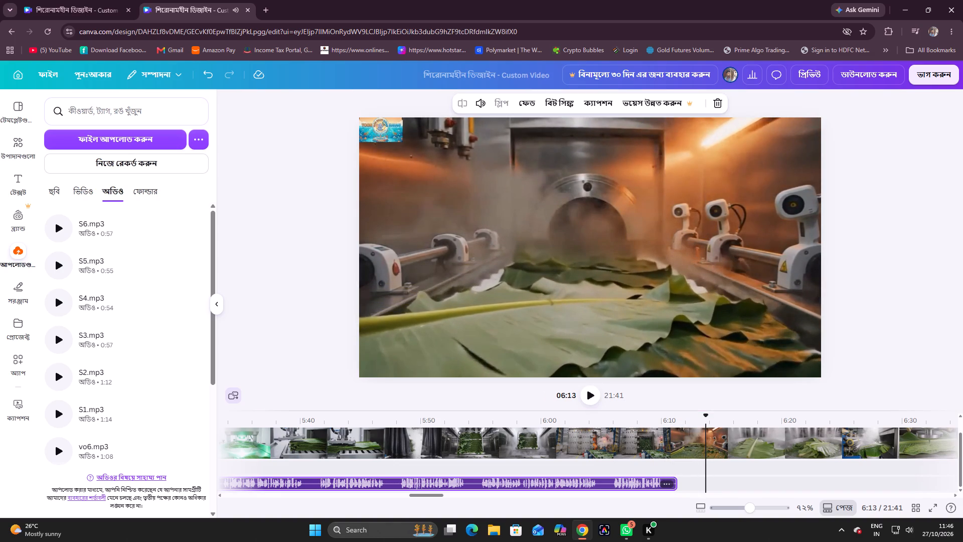
{"action": "left_click_drag", "start_coordinate": [704, 416], "coordinate": [672, 421]}
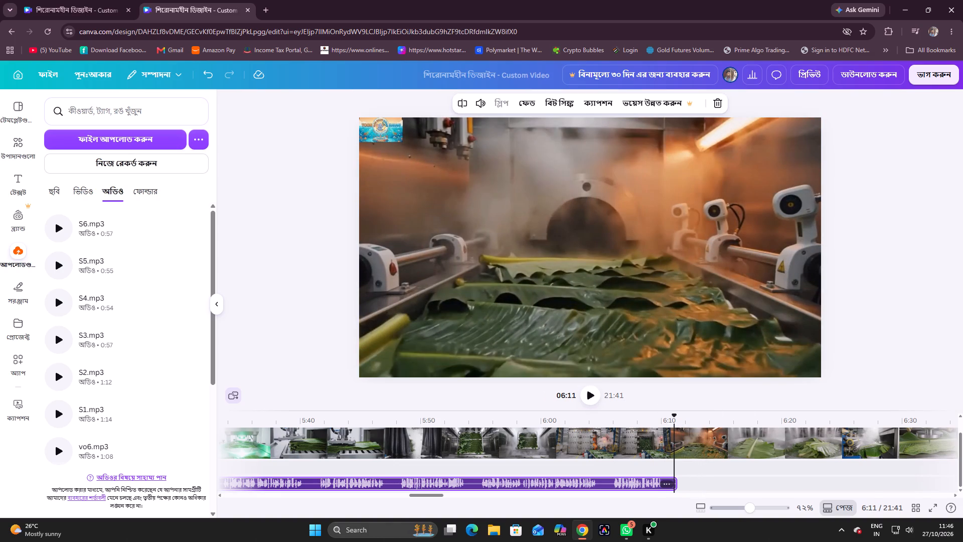
Upload the S7 audio file from the Downloads folder and add it to the timeline at about 6:11.
{"action": "left_click", "coordinate": [153, 144]}
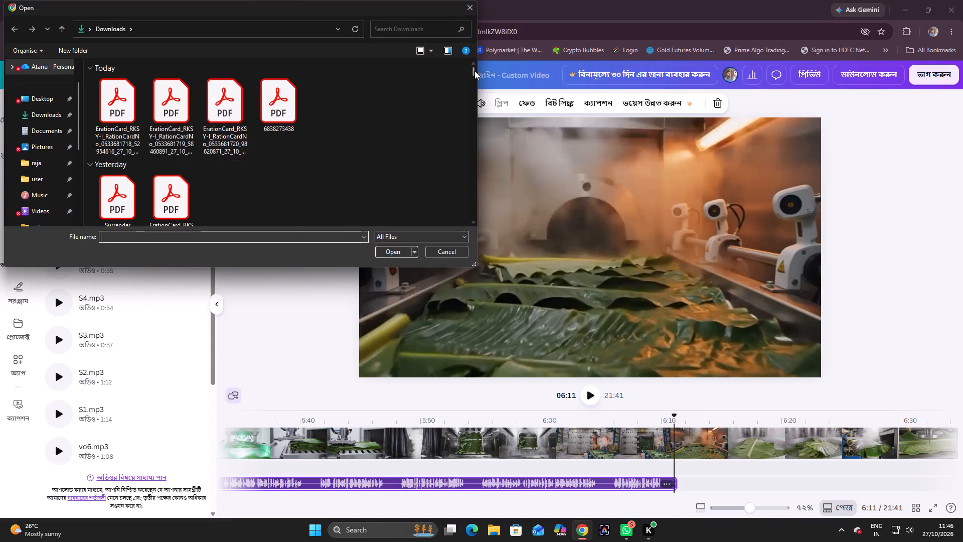
{"action": "left_click_drag", "start_coordinate": [474, 71], "coordinate": [468, 176]}
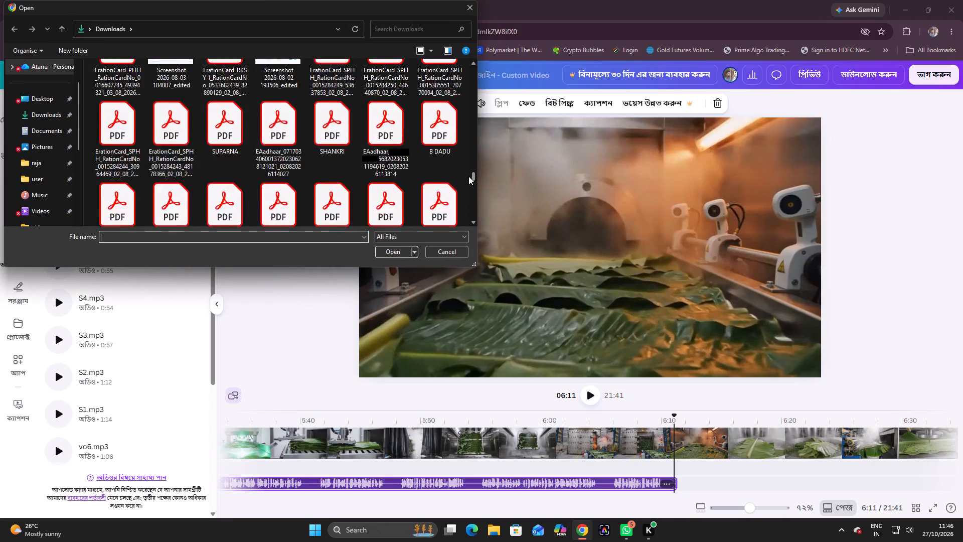
{"action": "left_click_drag", "start_coordinate": [468, 176], "coordinate": [467, 197]}
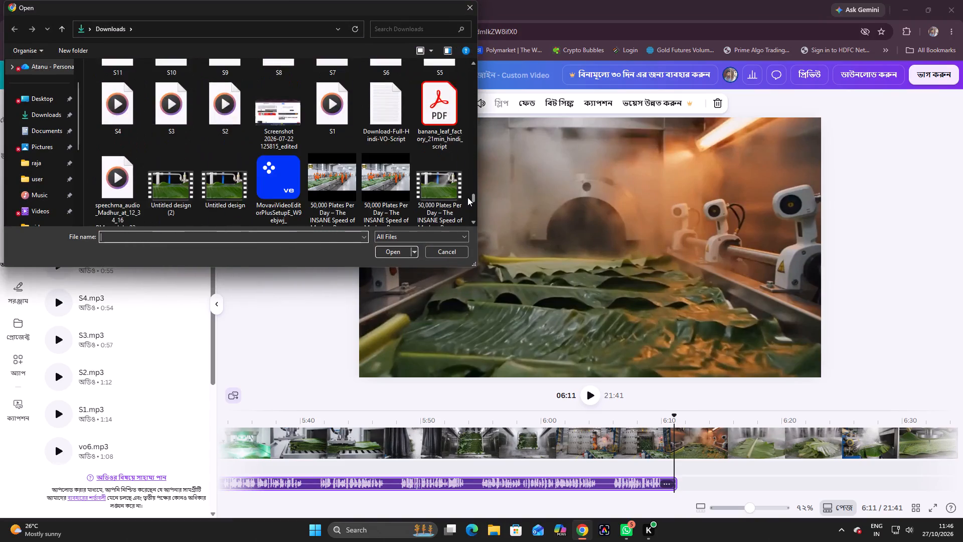
{"action": "left_click_drag", "start_coordinate": [467, 197], "coordinate": [467, 196]}
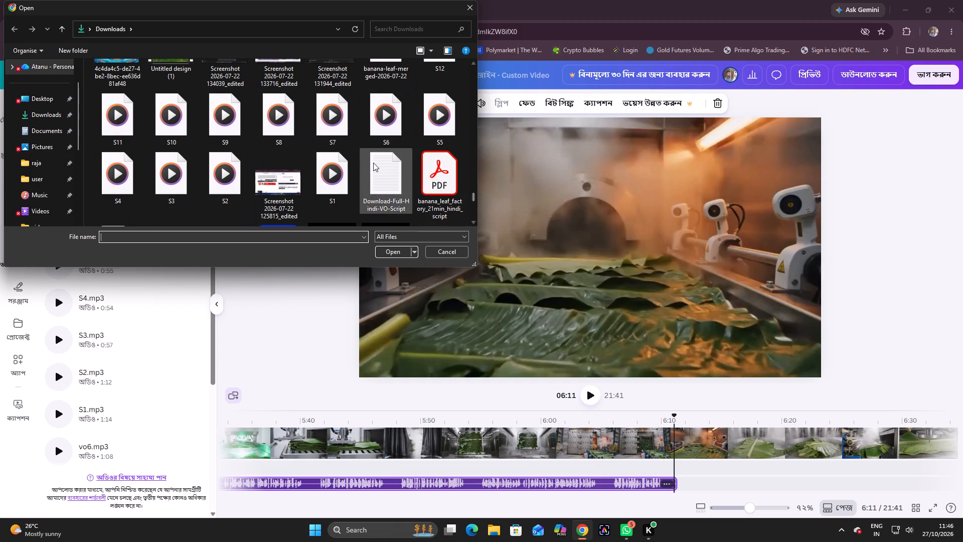
{"action": "left_click", "coordinate": [310, 135]}
{"action": "left_click", "coordinate": [395, 253]}
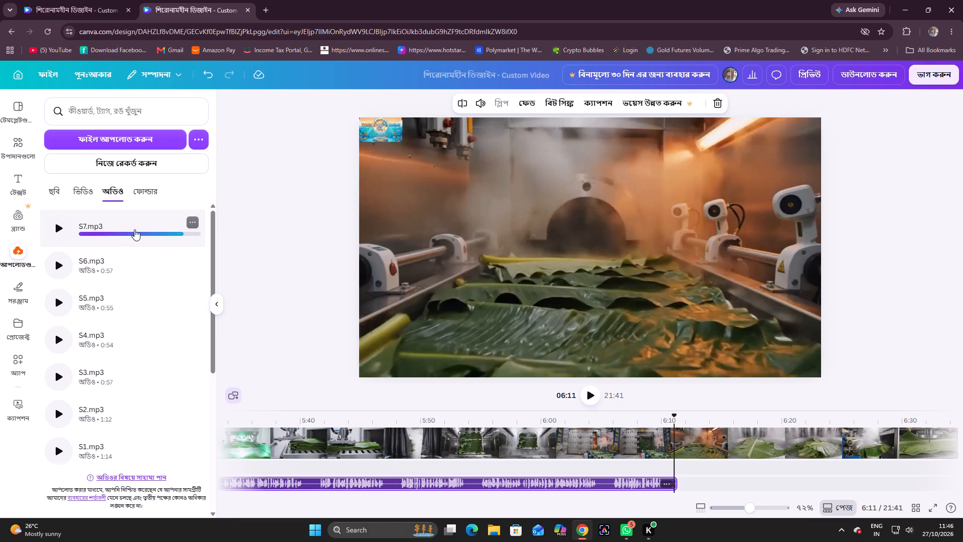
{"action": "left_click", "coordinate": [135, 229]}
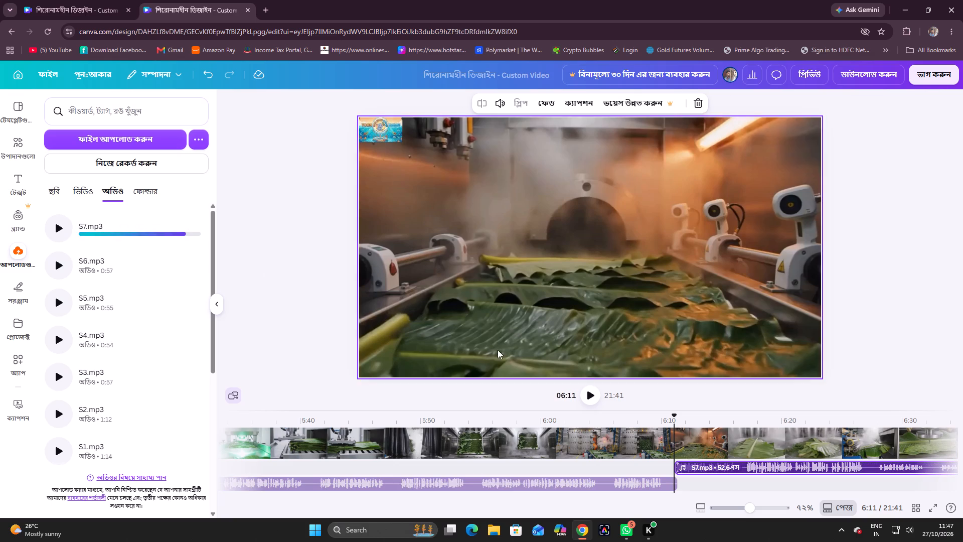
Play back the S7.mp3 narration from about 6:11.
{"action": "left_click", "coordinate": [593, 394]}
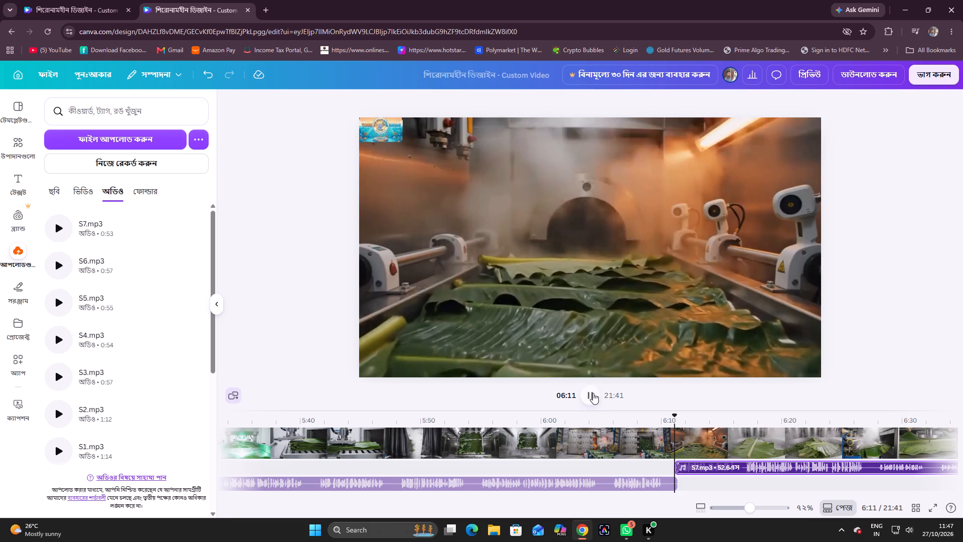
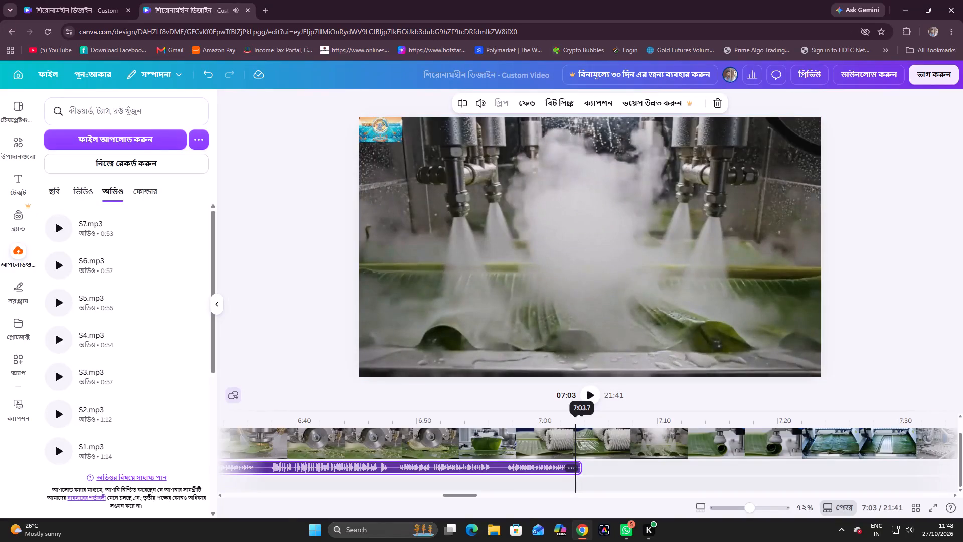
Upload the S8 audio file from the Downloads folder and add it to the timeline at about 7:03.
{"action": "left_click", "coordinate": [158, 138]}
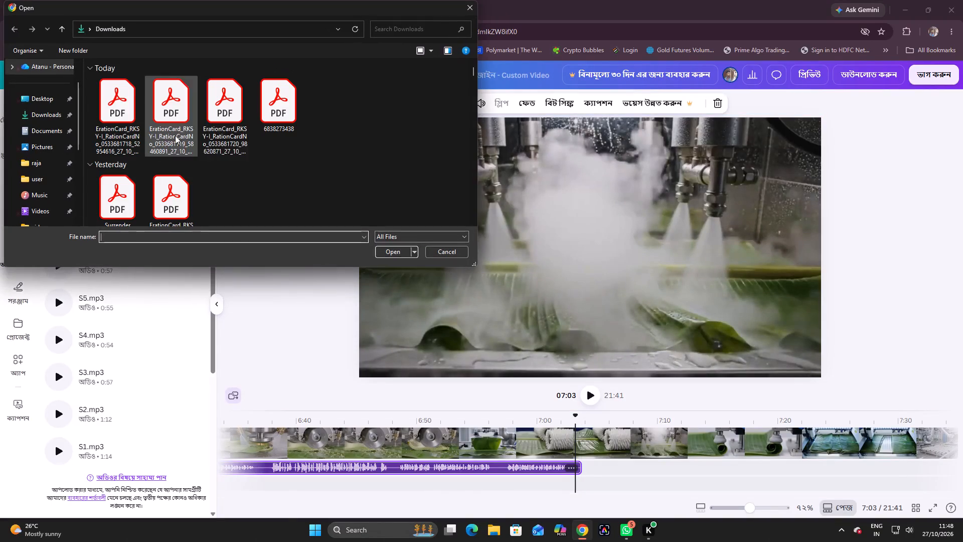
{"action": "left_click_drag", "start_coordinate": [473, 72], "coordinate": [467, 145]}
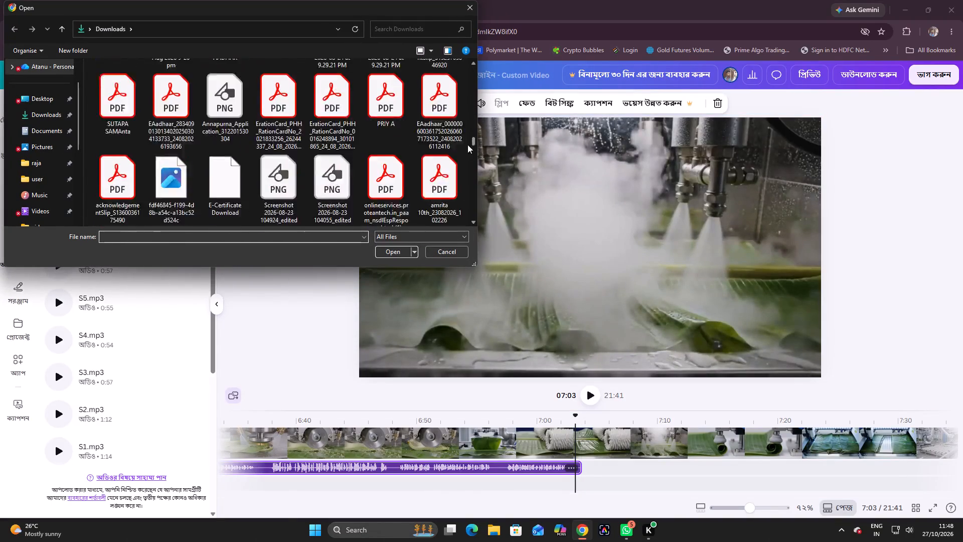
{"action": "left_click_drag", "start_coordinate": [467, 145], "coordinate": [468, 194]}
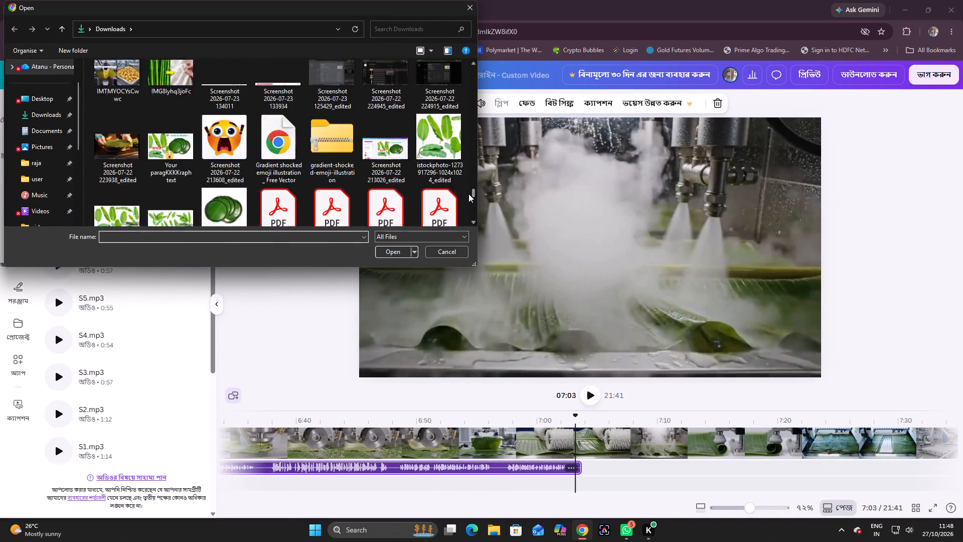
{"action": "left_click_drag", "start_coordinate": [468, 194], "coordinate": [468, 198]}
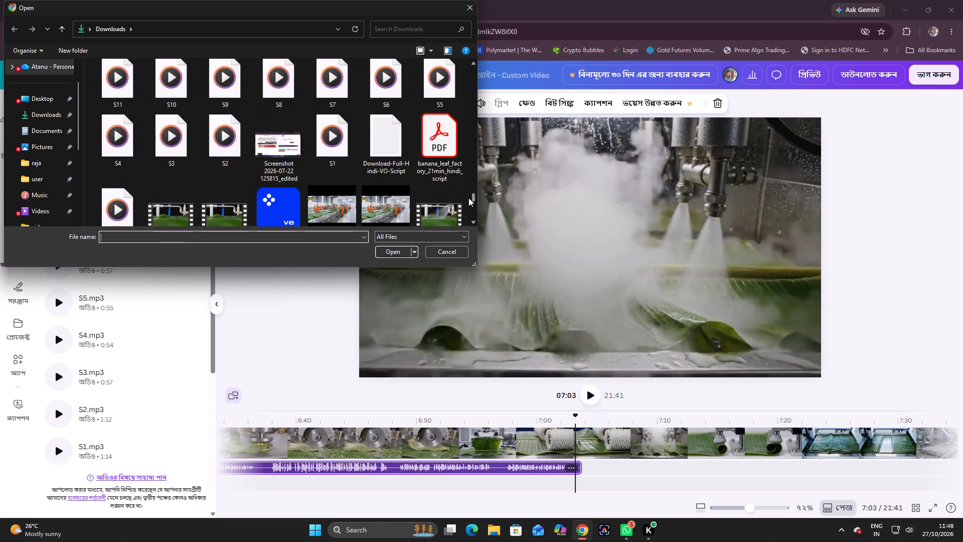
{"action": "left_click_drag", "start_coordinate": [468, 198], "coordinate": [468, 197]}
{"action": "left_click", "coordinate": [289, 163]}
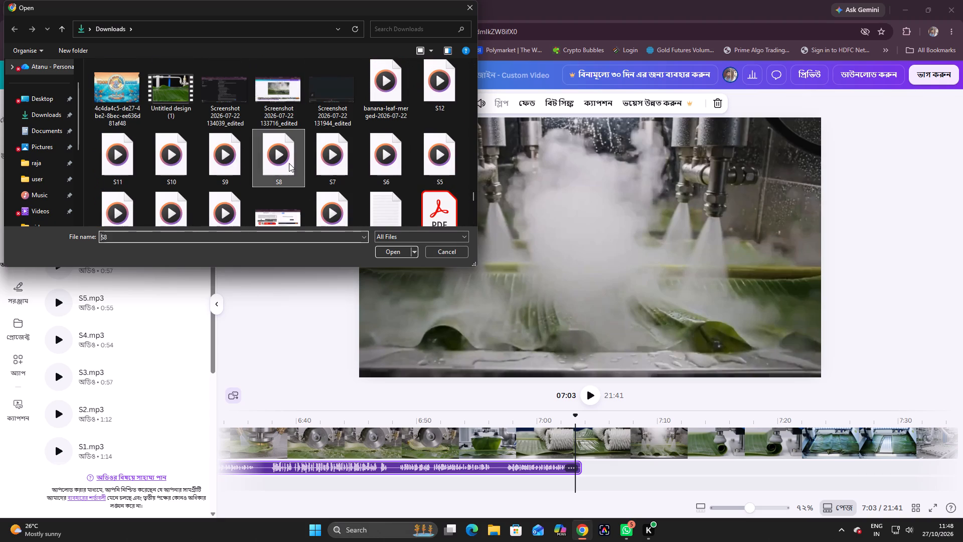
{"action": "left_click", "coordinate": [399, 247]}
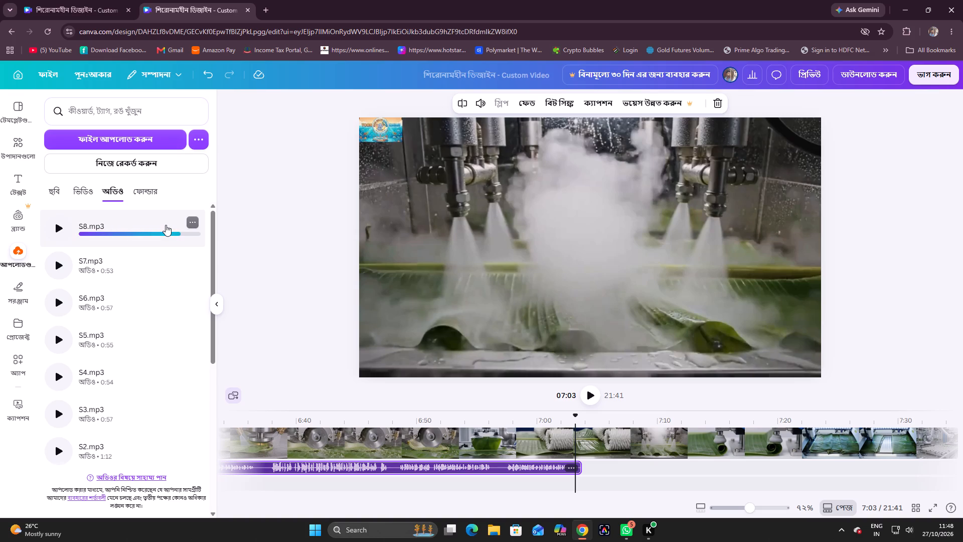
{"action": "left_click", "coordinate": [166, 225]}
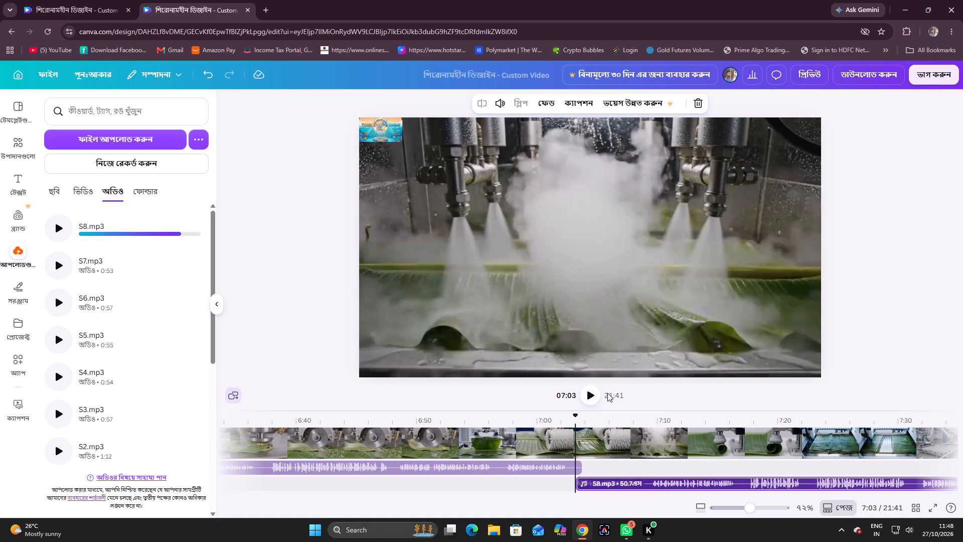
Play back the S8.mp3 narration and set the playhead at the clip's end, at about 7:53.
{"action": "left_click", "coordinate": [591, 393]}
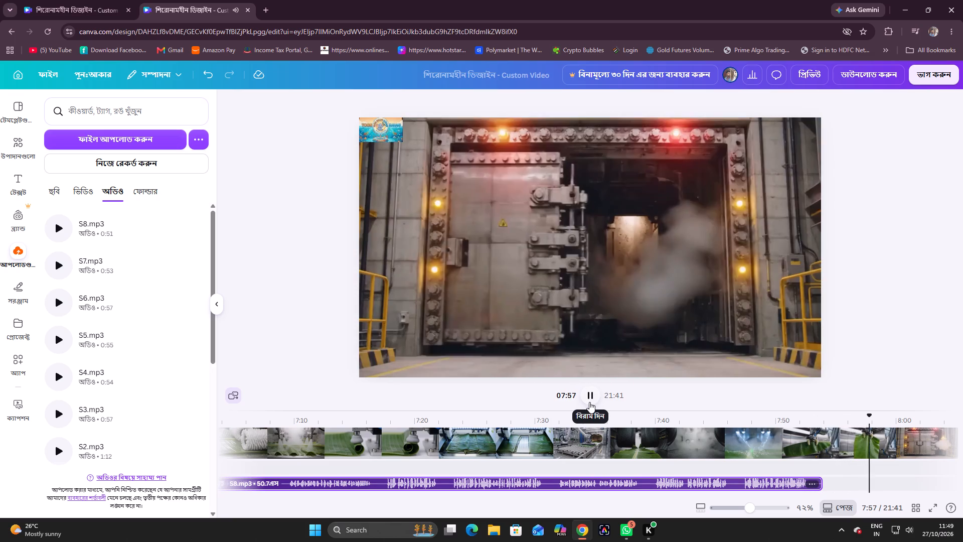
{"action": "left_click", "coordinate": [589, 403]}
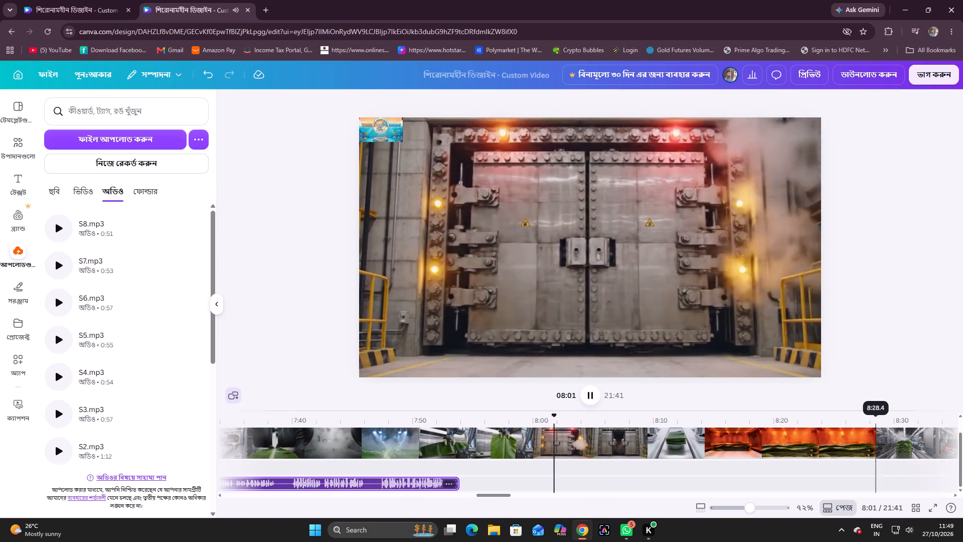
{"action": "left_click", "coordinate": [591, 394]}
{"action": "left_click_drag", "start_coordinate": [566, 417], "coordinate": [545, 418]}
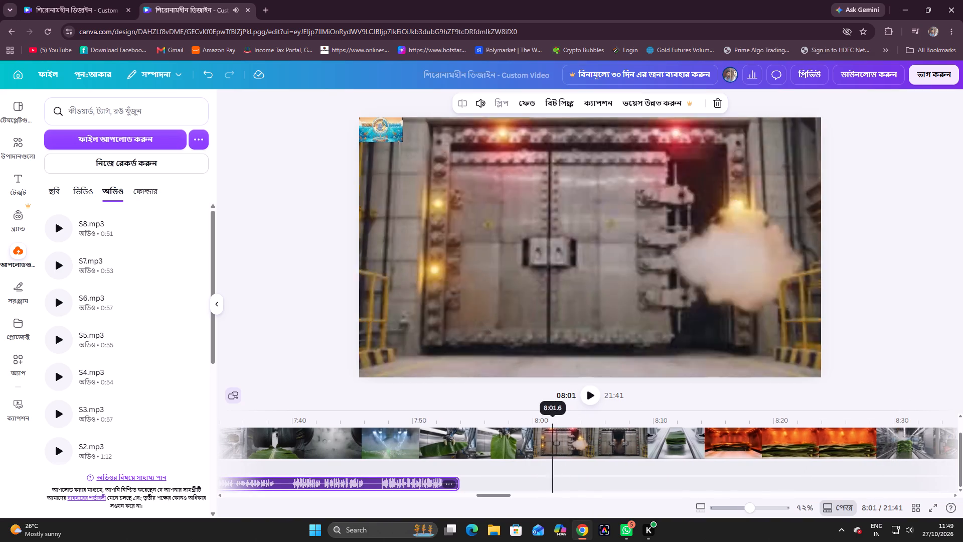
{"action": "left_click_drag", "start_coordinate": [545, 418], "coordinate": [458, 420]}
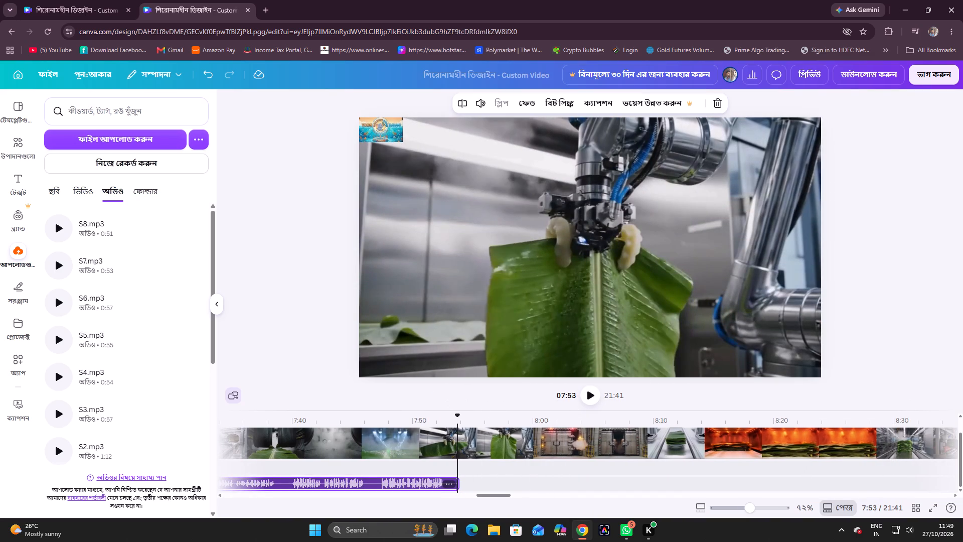
Upload the S8 audio file from the Downloads folder again and add this copy to the timeline at about 7:53.
{"action": "left_click", "coordinate": [144, 135]}
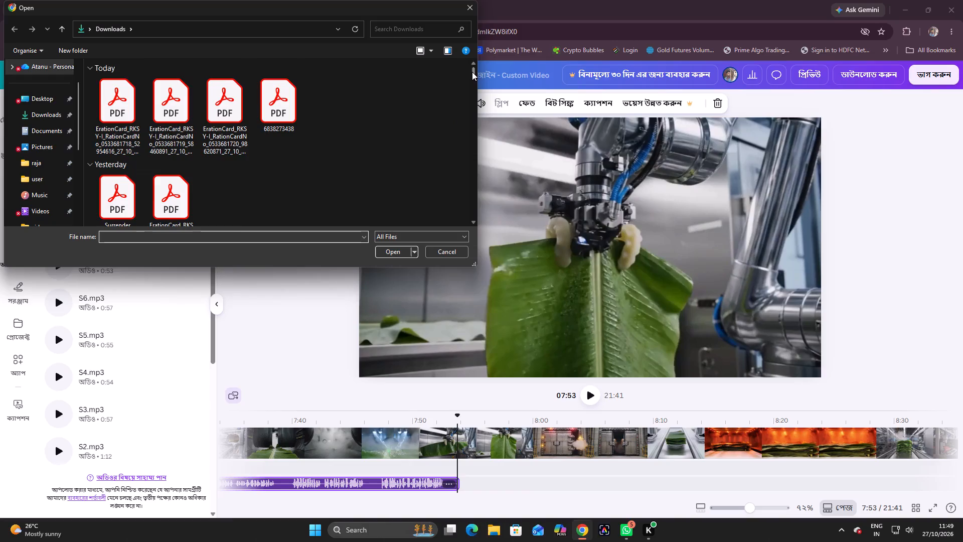
{"action": "left_click_drag", "start_coordinate": [472, 72], "coordinate": [469, 166]}
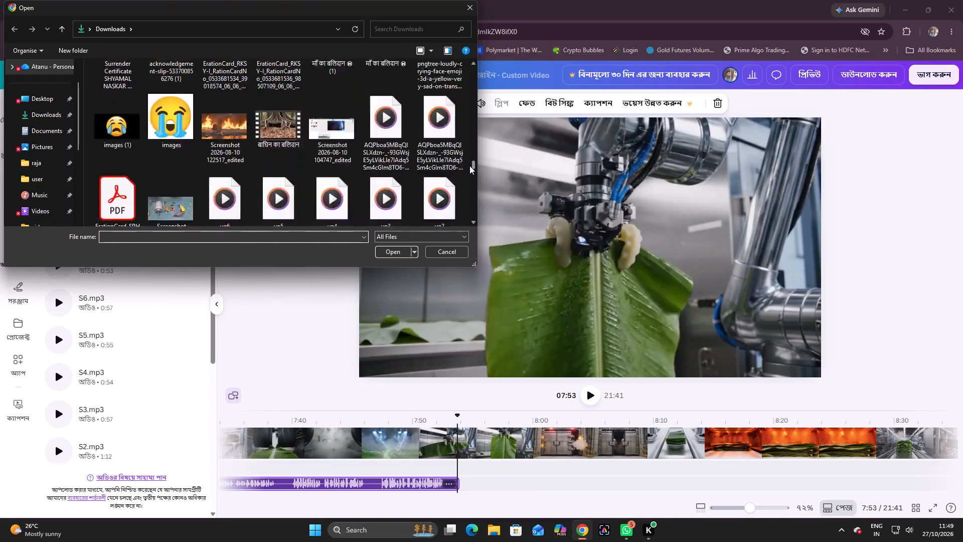
{"action": "left_click_drag", "start_coordinate": [469, 166], "coordinate": [471, 174]}
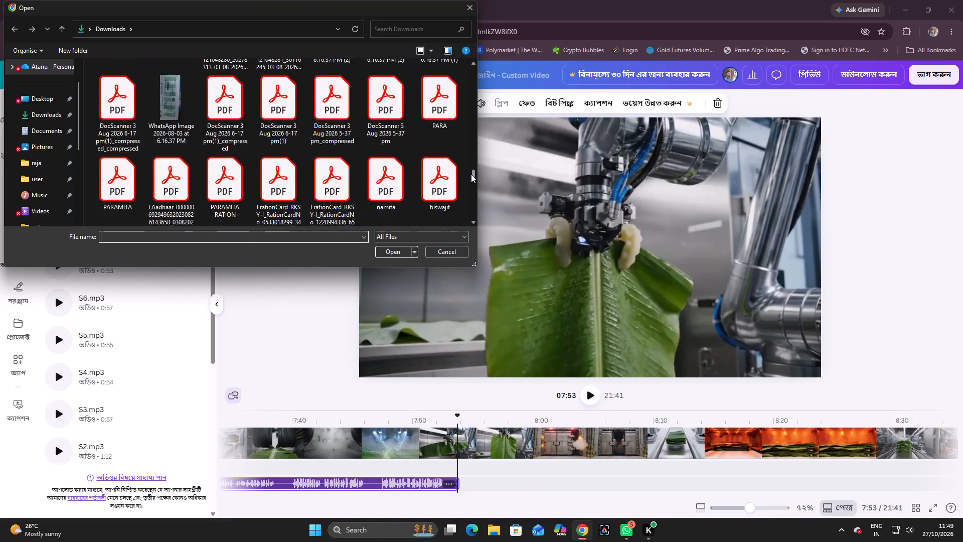
{"action": "left_click_drag", "start_coordinate": [471, 174], "coordinate": [472, 187]}
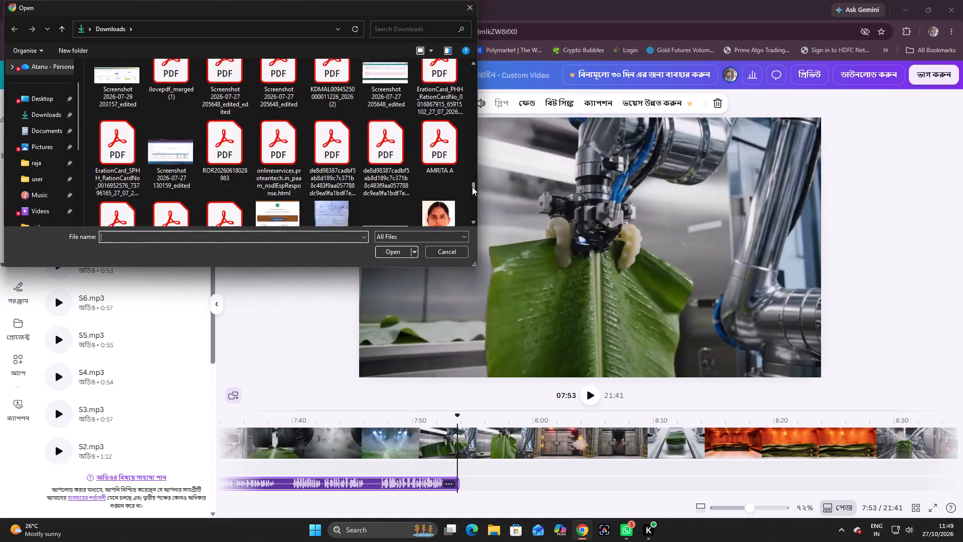
{"action": "left_click_drag", "start_coordinate": [472, 187], "coordinate": [472, 194]}
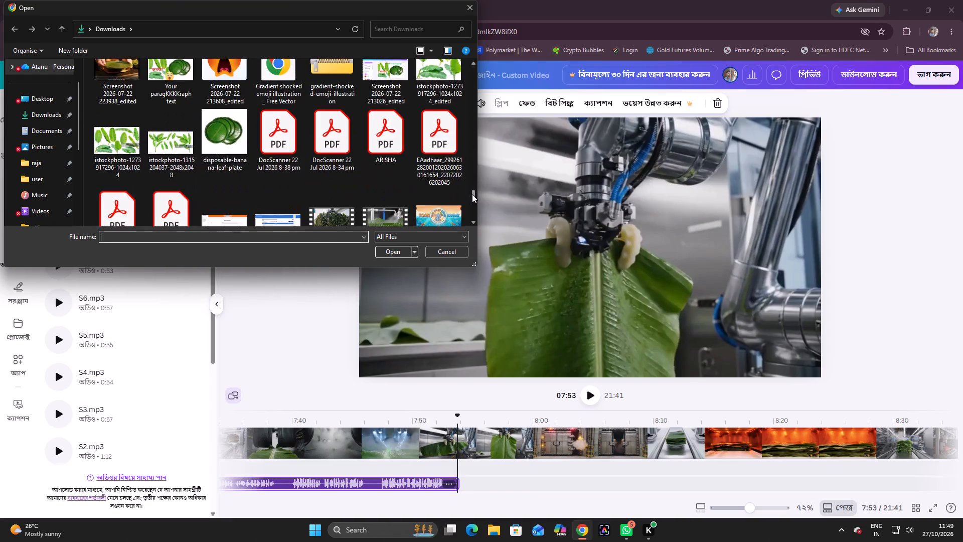
{"action": "left_click_drag", "start_coordinate": [472, 194], "coordinate": [470, 196]}
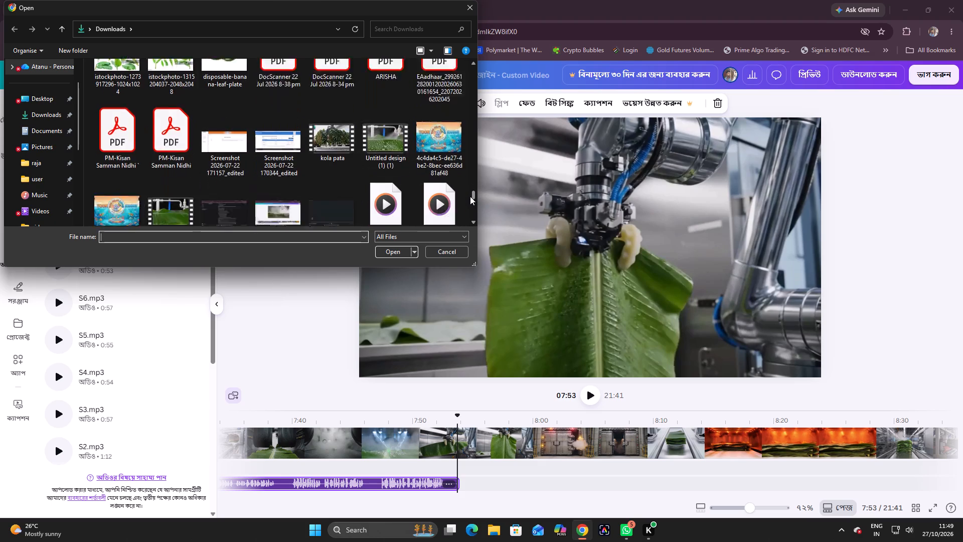
{"action": "left_click_drag", "start_coordinate": [470, 196], "coordinate": [470, 197]}
{"action": "left_click", "coordinate": [265, 176]}
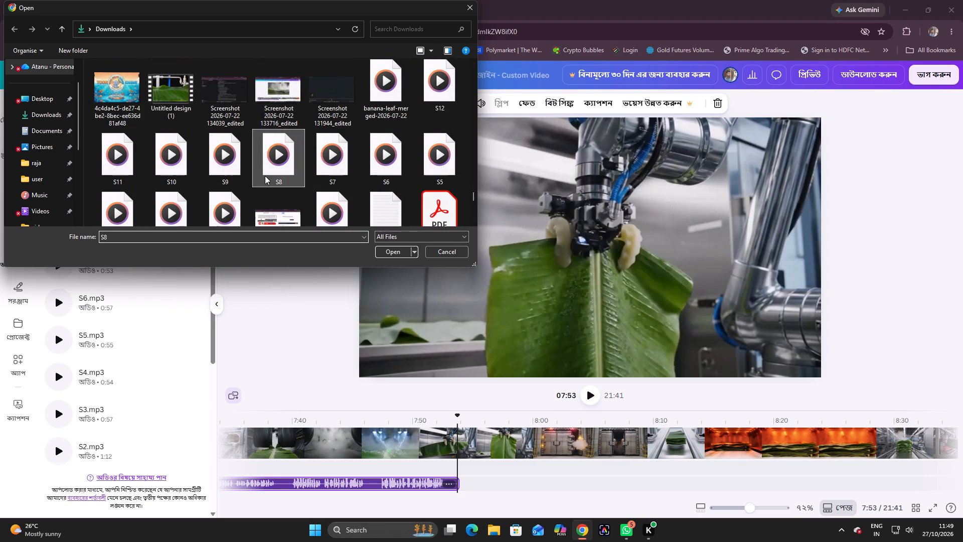
{"action": "left_click", "coordinate": [399, 252]}
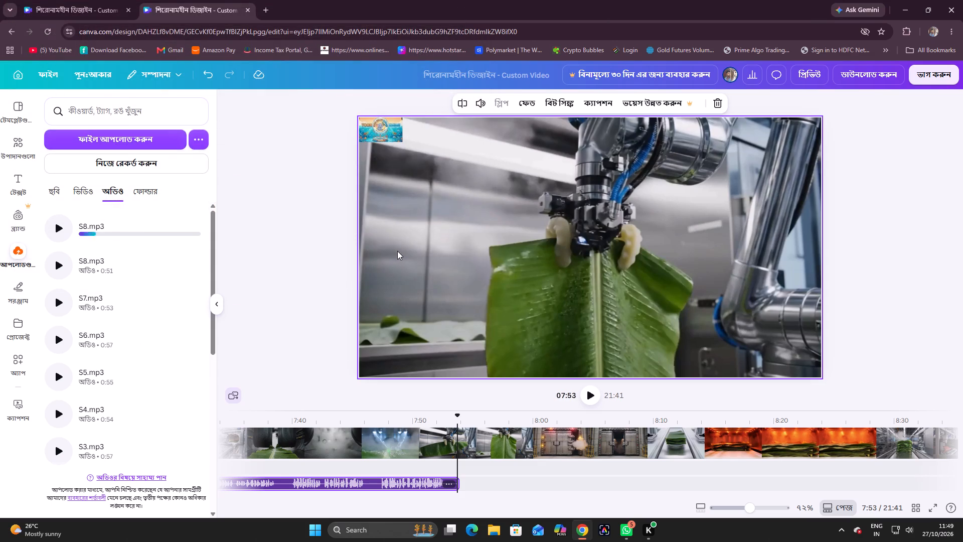
{"action": "left_click", "coordinate": [136, 225]}
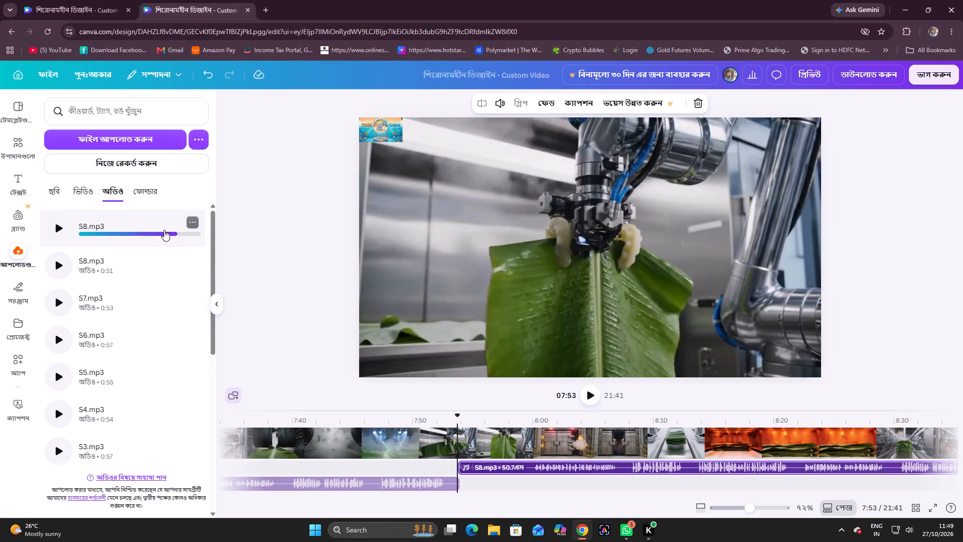
Play back the second S8.mp3 clip from about 7:53.
{"action": "left_click", "coordinate": [593, 396]}
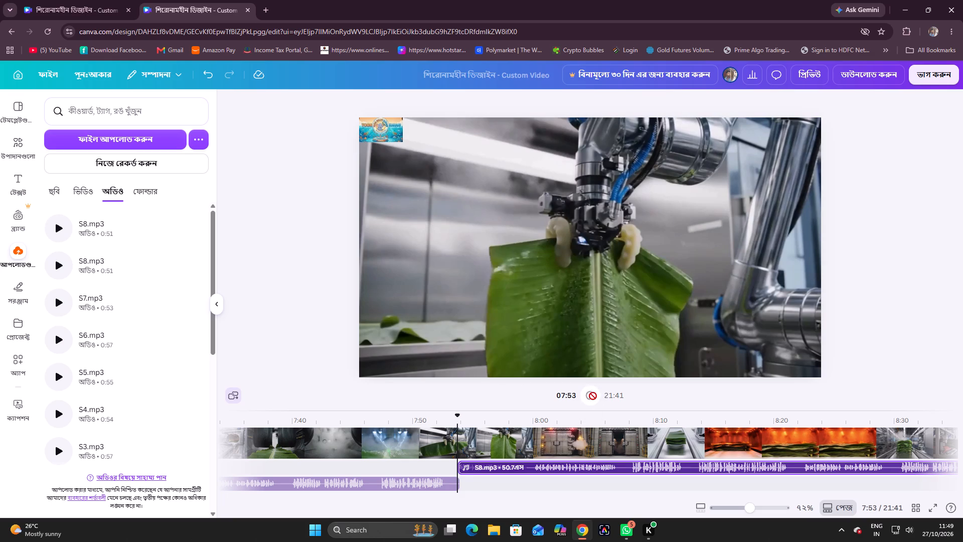
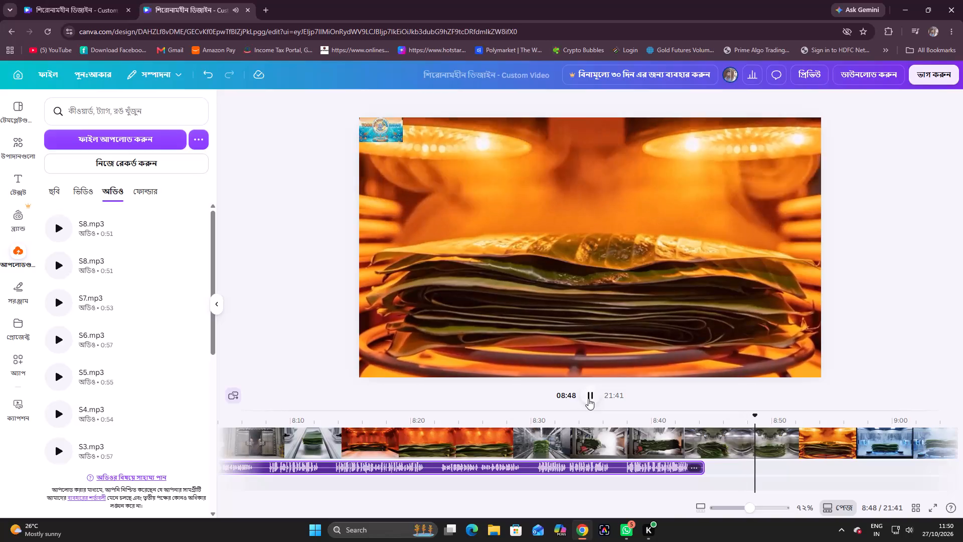
Upload the S9 audio file from the Downloads folder and add it to the timeline at the second S8.mp3 clip's end, about 8:44.
{"action": "left_click", "coordinate": [588, 398]}
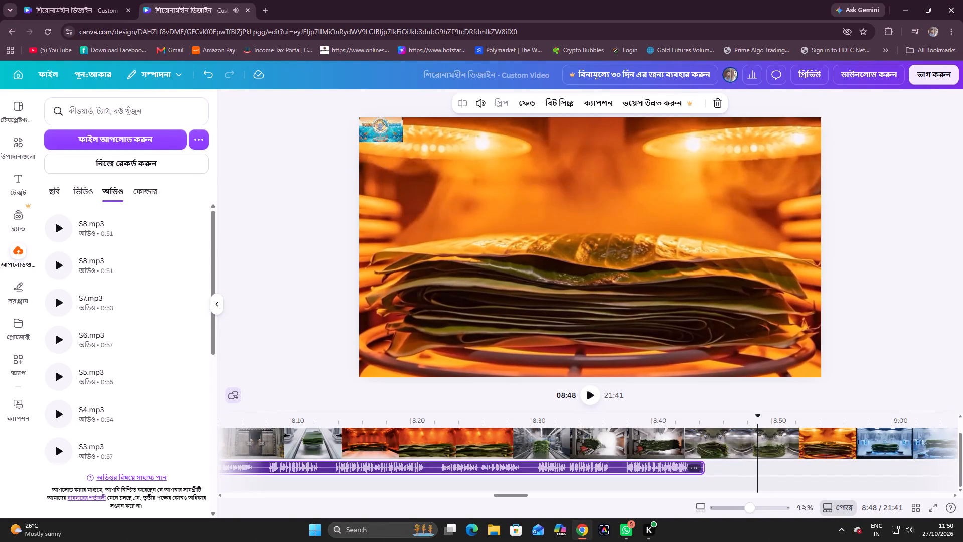
{"action": "left_click_drag", "start_coordinate": [758, 417], "coordinate": [705, 422]}
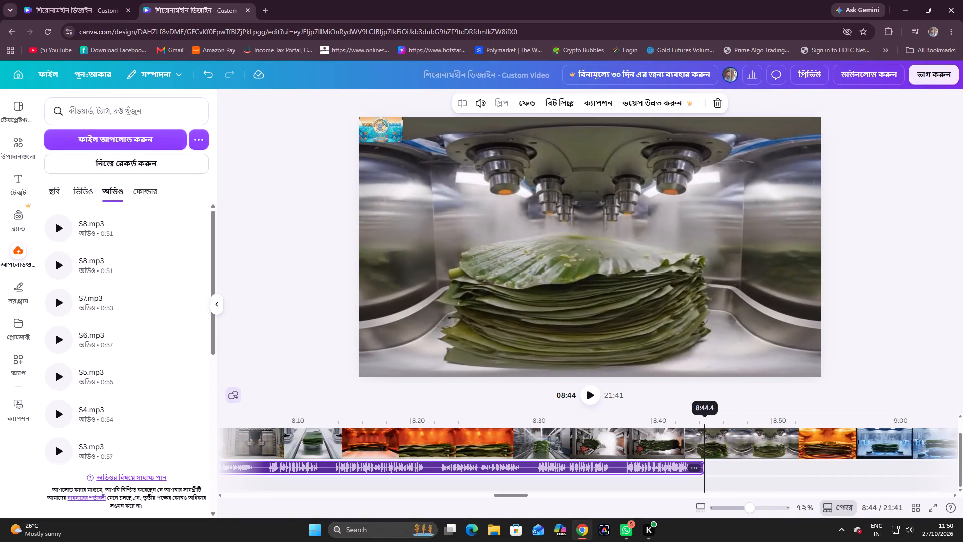
{"action": "left_click_drag", "start_coordinate": [705, 422], "coordinate": [702, 422]}
{"action": "left_click", "coordinate": [148, 137]}
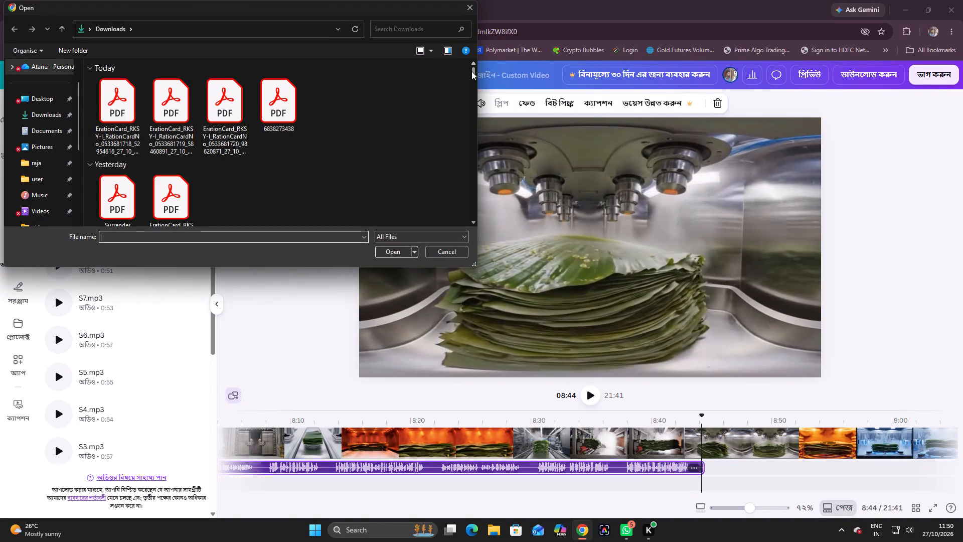
{"action": "left_click_drag", "start_coordinate": [471, 71], "coordinate": [479, 172]}
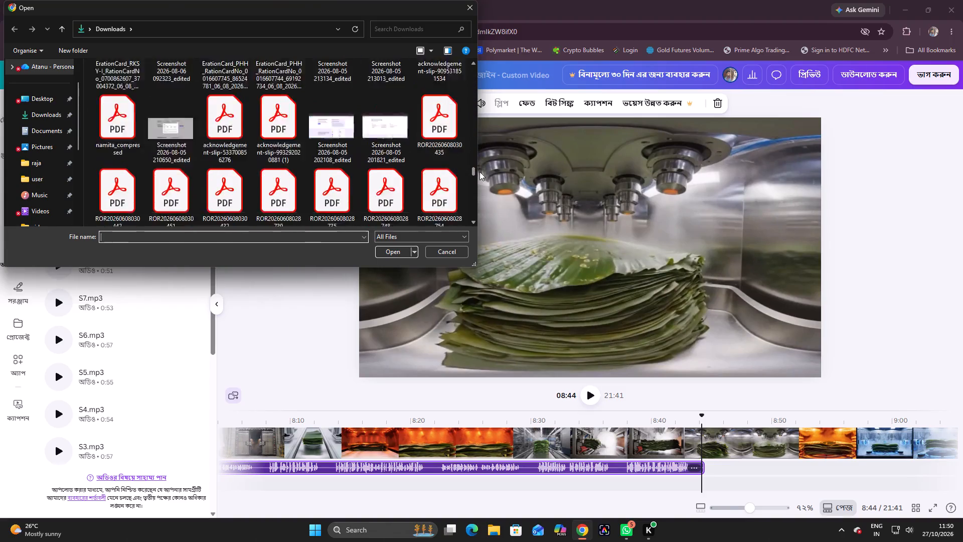
{"action": "left_click_drag", "start_coordinate": [479, 172], "coordinate": [479, 189]}
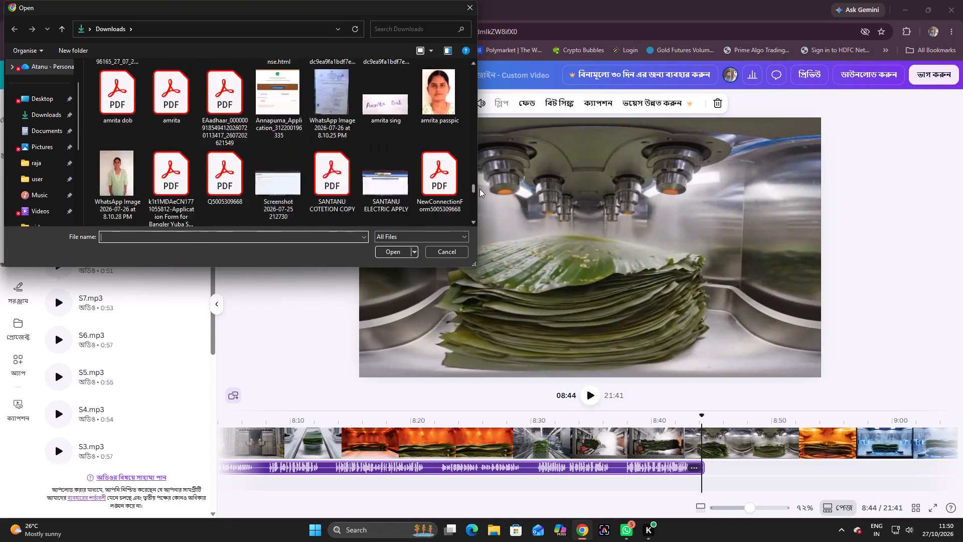
{"action": "left_click_drag", "start_coordinate": [479, 189], "coordinate": [480, 197]}
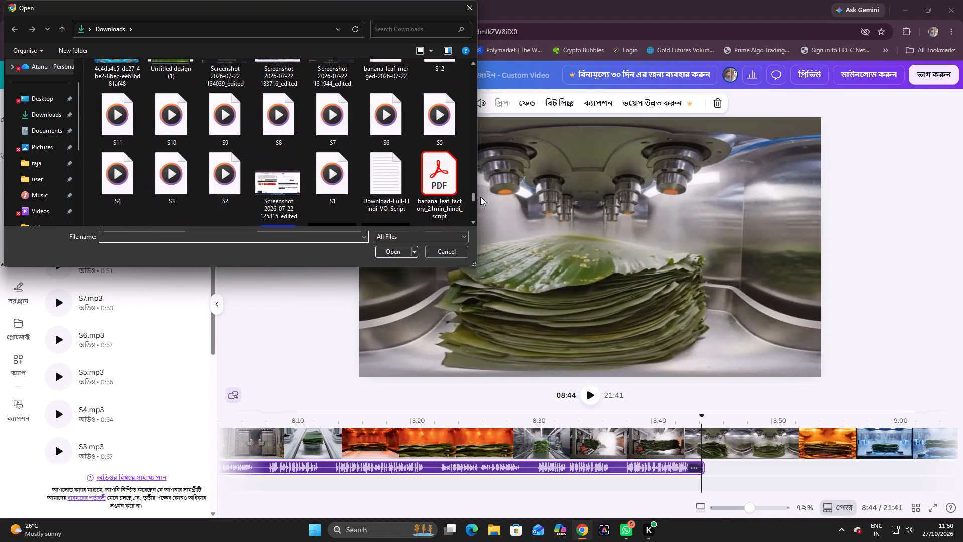
{"action": "left_click_drag", "start_coordinate": [480, 197], "coordinate": [480, 196]}
{"action": "left_click", "coordinate": [222, 174]}
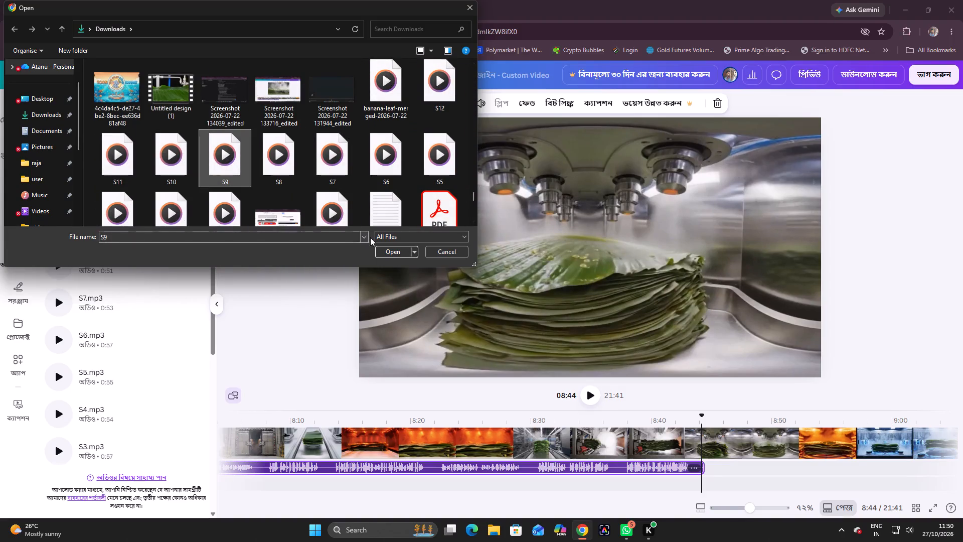
{"action": "left_click", "coordinate": [388, 246]}
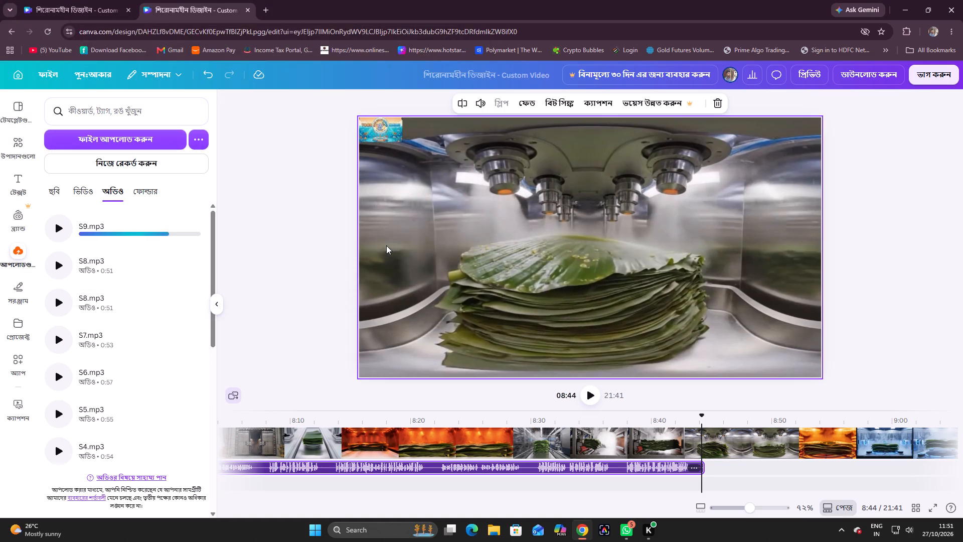
{"action": "left_click", "coordinate": [139, 230]}
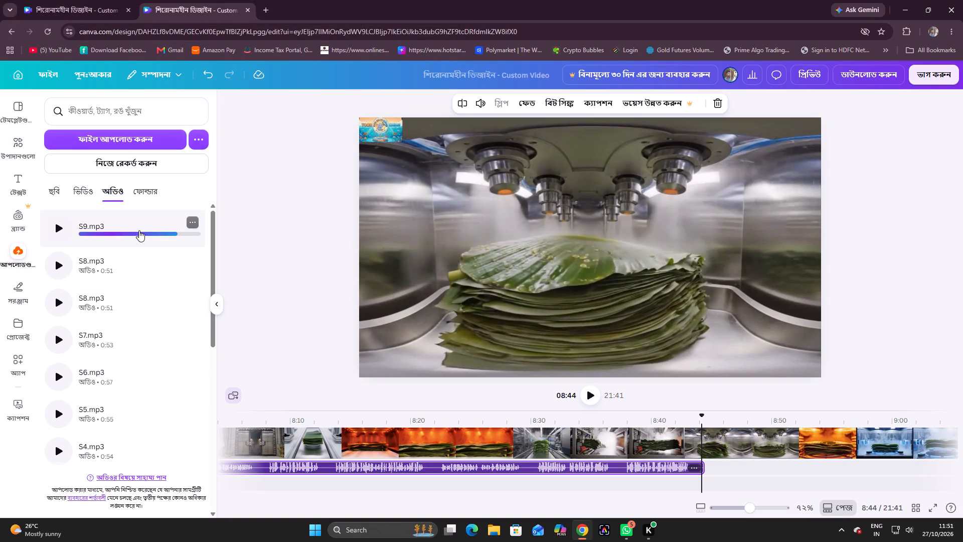
Play back the S9.mp3 narration and set the playhead at the clip's end, at about 9:57.
{"action": "left_click", "coordinate": [586, 393]}
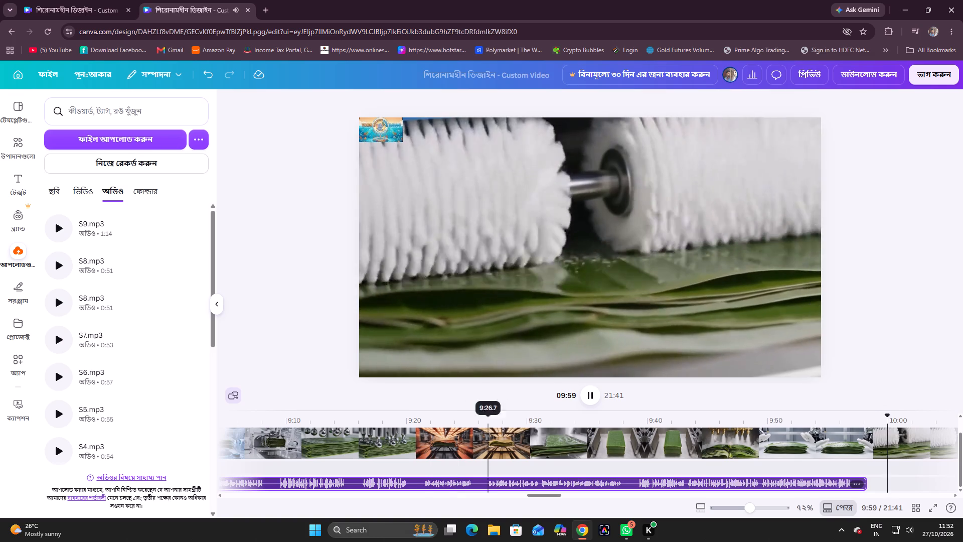
{"action": "left_click", "coordinate": [586, 397]}
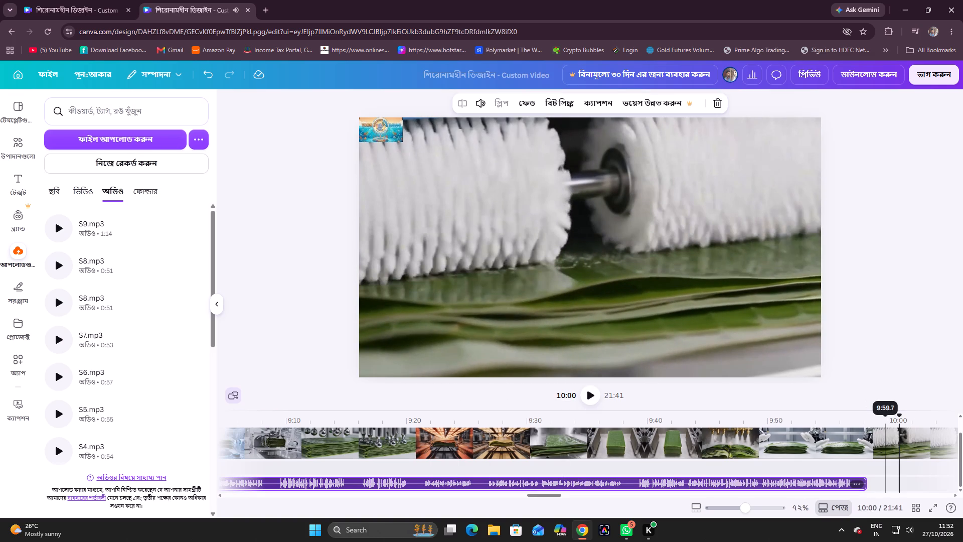
{"action": "left_click_drag", "start_coordinate": [900, 414], "coordinate": [793, 423]}
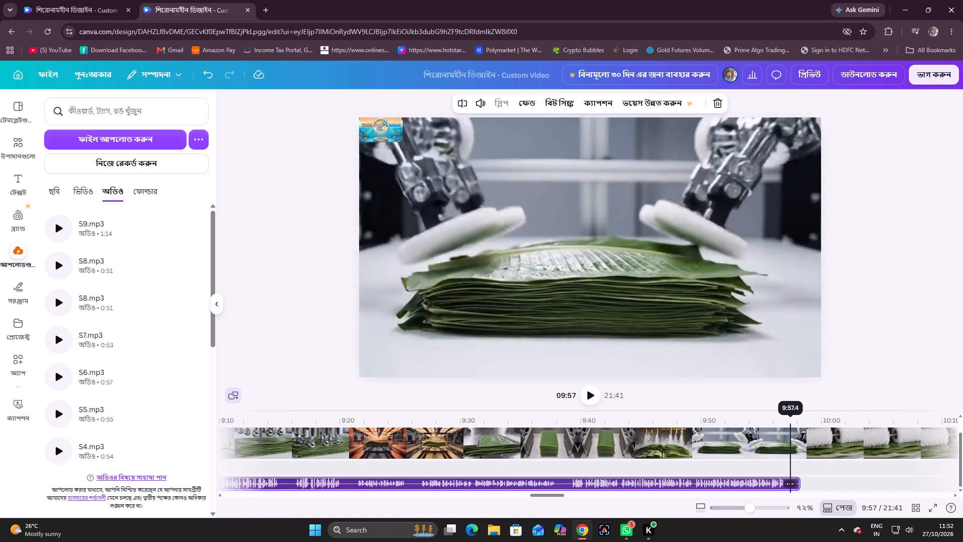
{"action": "left_click_drag", "start_coordinate": [793, 423], "coordinate": [797, 423]}
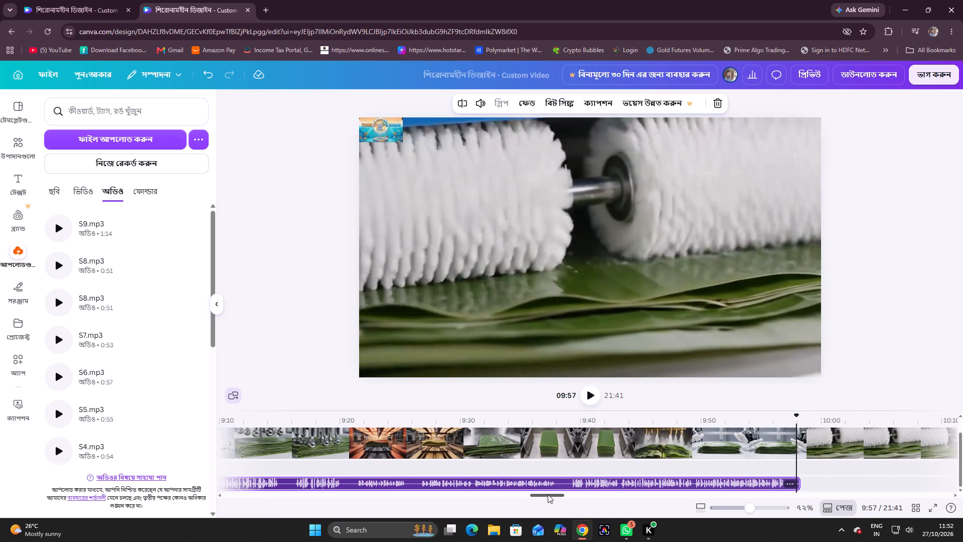
{"action": "left_click_drag", "start_coordinate": [548, 494], "coordinate": [565, 491]}
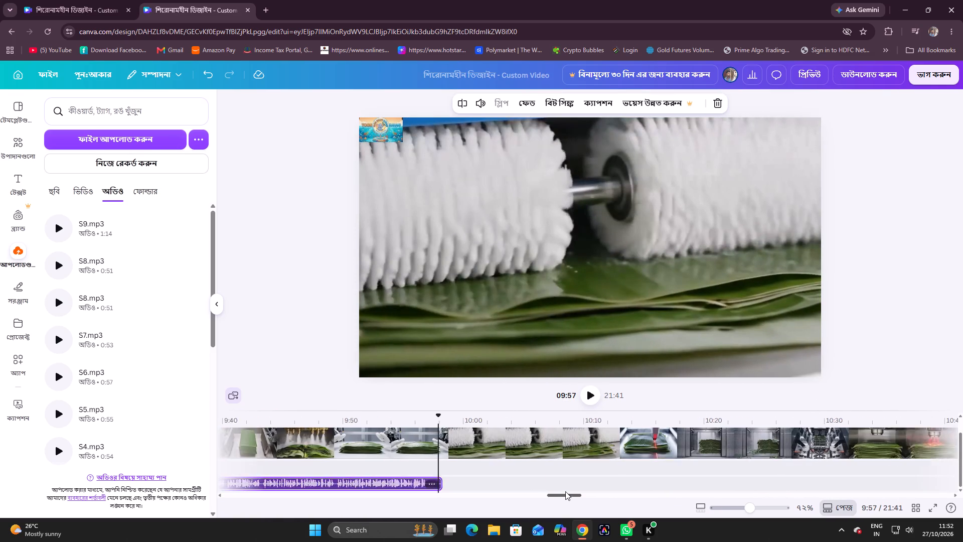
{"action": "left_click_drag", "start_coordinate": [565, 491], "coordinate": [570, 491]}
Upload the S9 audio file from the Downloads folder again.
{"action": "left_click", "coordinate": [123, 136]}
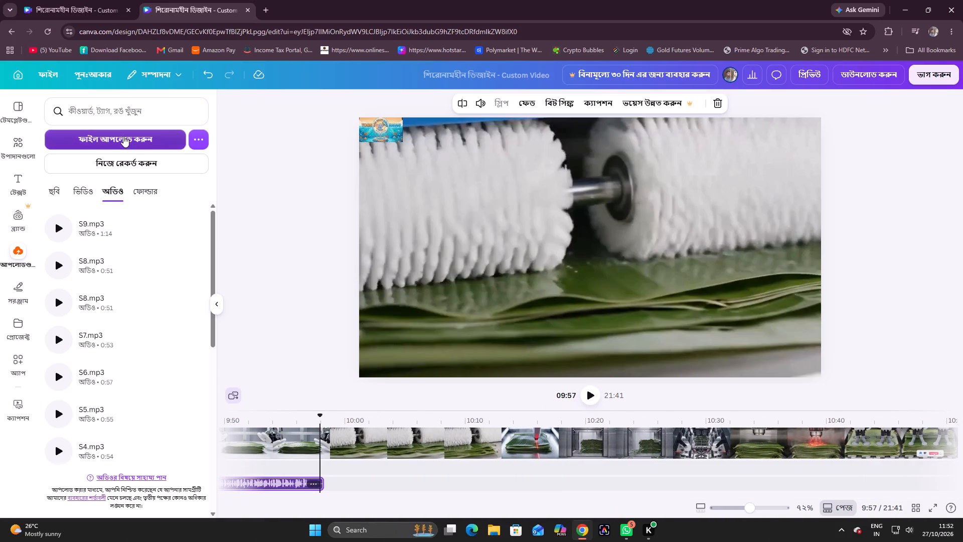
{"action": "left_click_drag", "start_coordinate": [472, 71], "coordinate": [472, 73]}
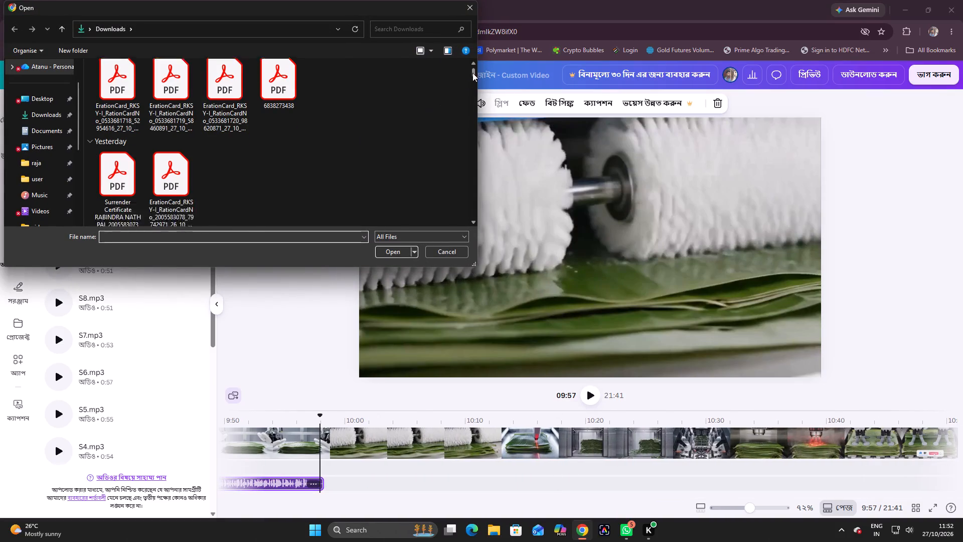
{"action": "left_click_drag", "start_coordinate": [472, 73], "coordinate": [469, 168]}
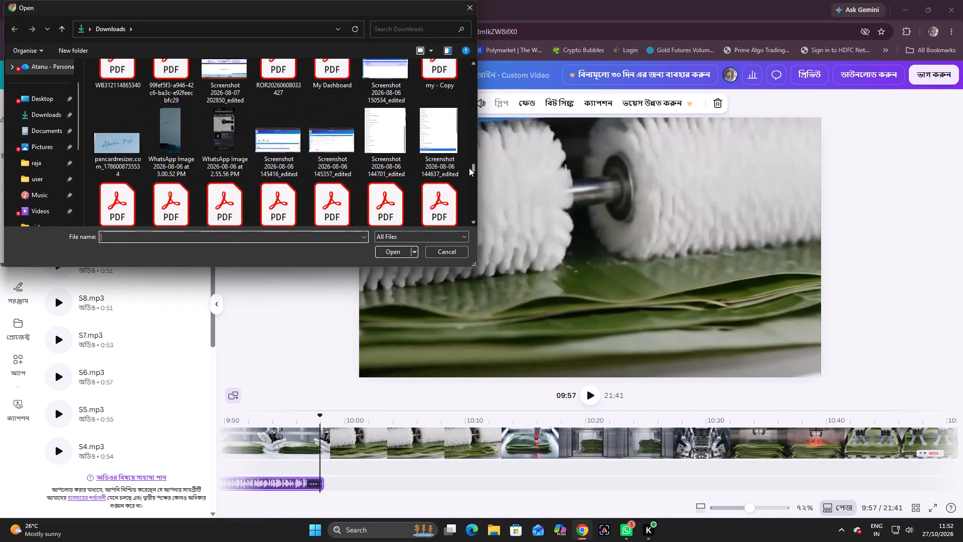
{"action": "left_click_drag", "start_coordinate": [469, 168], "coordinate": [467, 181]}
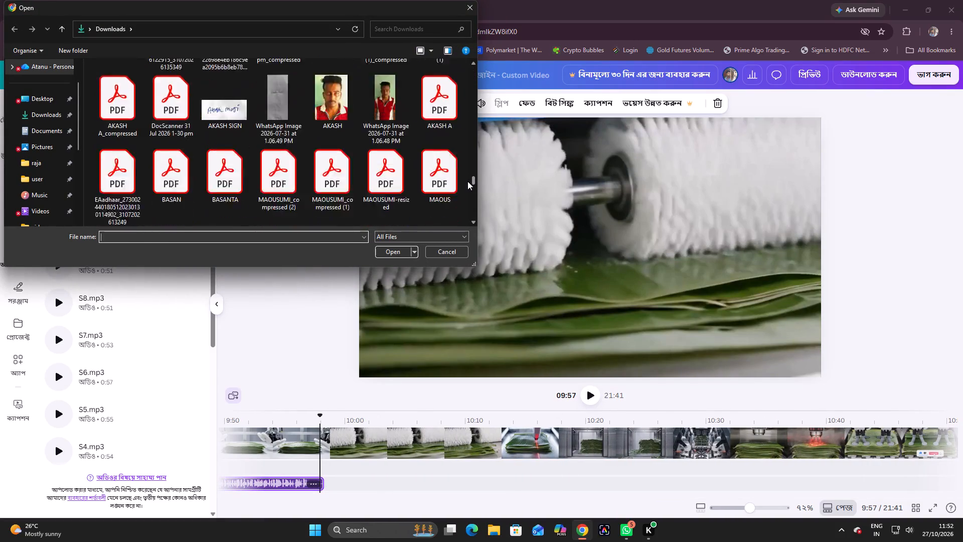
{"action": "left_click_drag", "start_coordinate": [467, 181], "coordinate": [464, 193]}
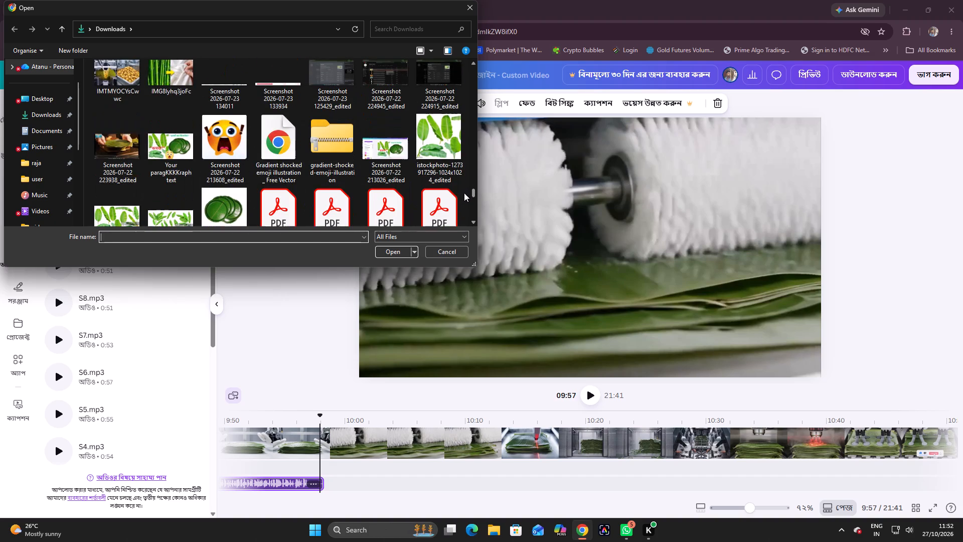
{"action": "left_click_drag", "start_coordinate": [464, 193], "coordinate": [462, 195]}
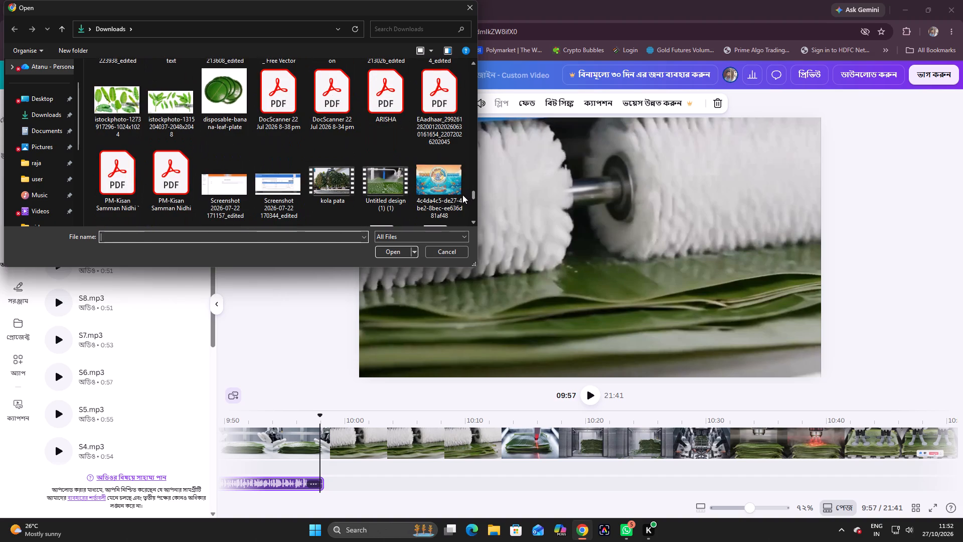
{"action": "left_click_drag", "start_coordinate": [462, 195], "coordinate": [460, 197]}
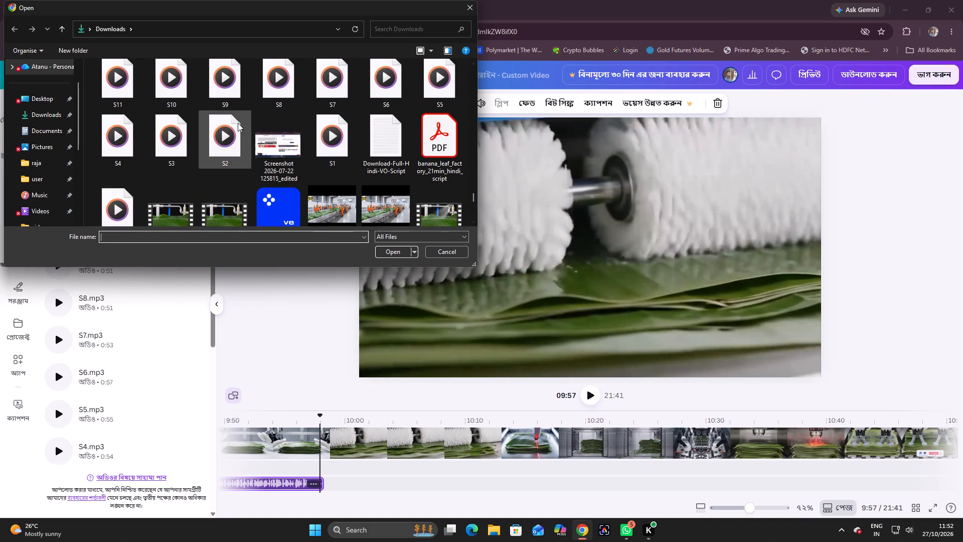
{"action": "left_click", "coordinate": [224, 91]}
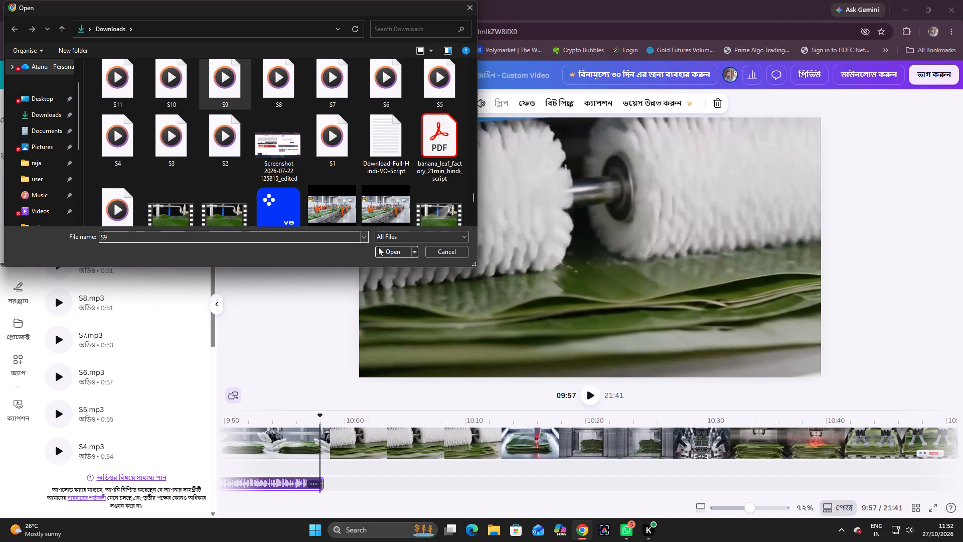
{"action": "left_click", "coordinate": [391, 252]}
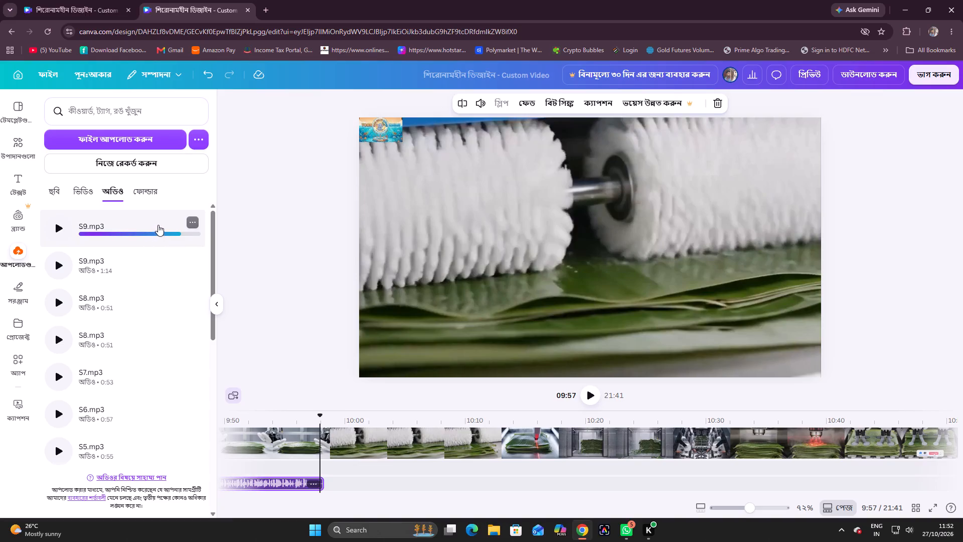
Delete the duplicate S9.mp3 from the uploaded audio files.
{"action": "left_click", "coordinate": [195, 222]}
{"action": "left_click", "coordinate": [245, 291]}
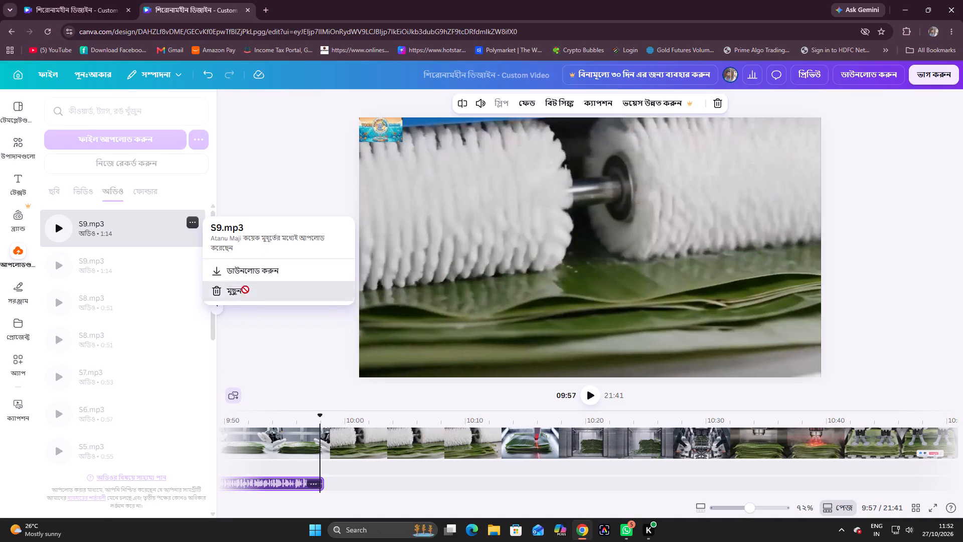
Upload the S10 audio file from the Downloads folder and add it to the timeline at about 9:57.
{"action": "left_click", "coordinate": [175, 144]}
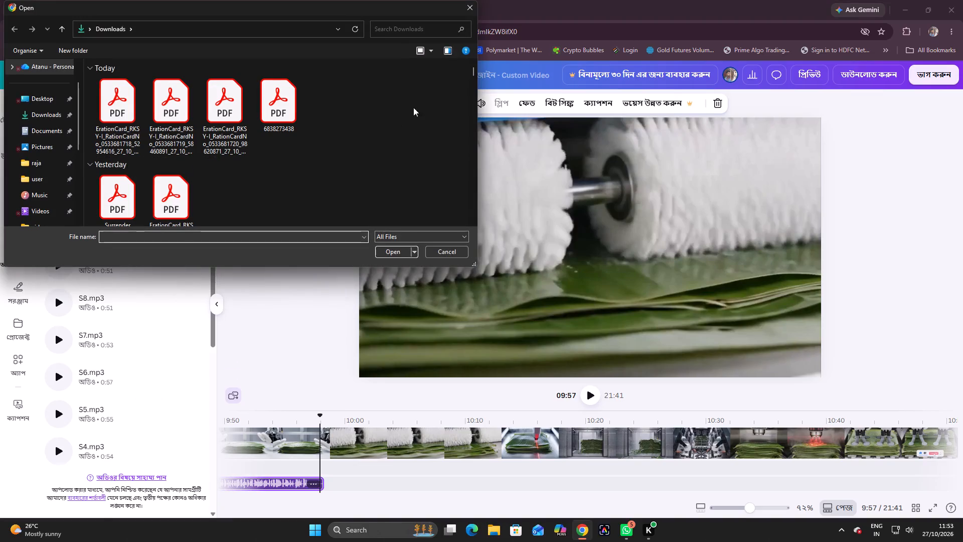
{"action": "left_click_drag", "start_coordinate": [473, 69], "coordinate": [465, 179]}
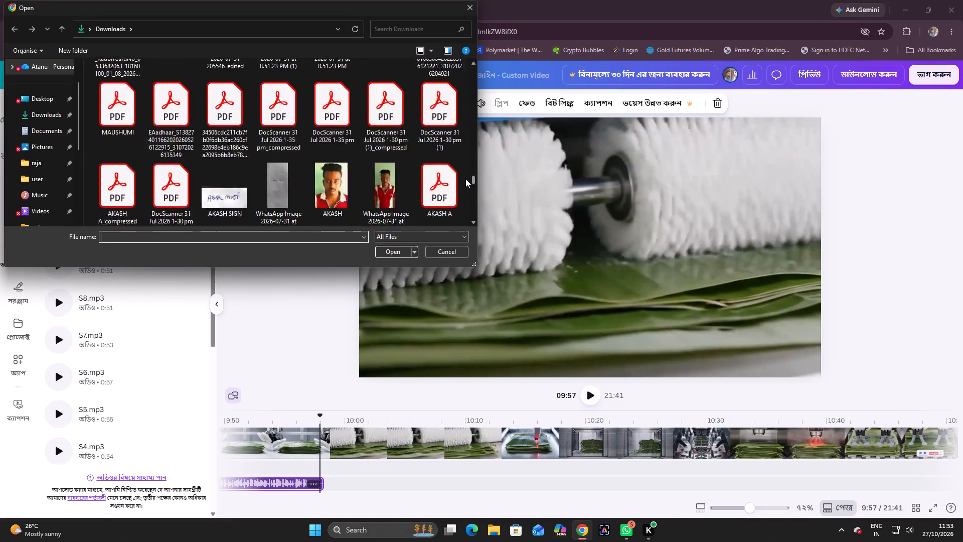
{"action": "left_click_drag", "start_coordinate": [465, 179], "coordinate": [465, 191]}
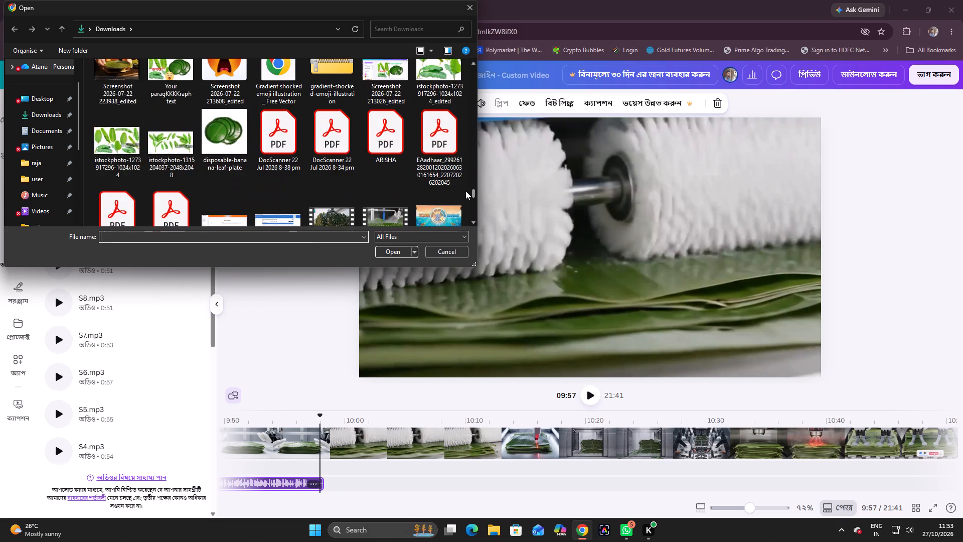
{"action": "left_click_drag", "start_coordinate": [465, 191], "coordinate": [465, 194]}
{"action": "left_click", "coordinate": [173, 121]}
{"action": "left_click", "coordinate": [386, 252]}
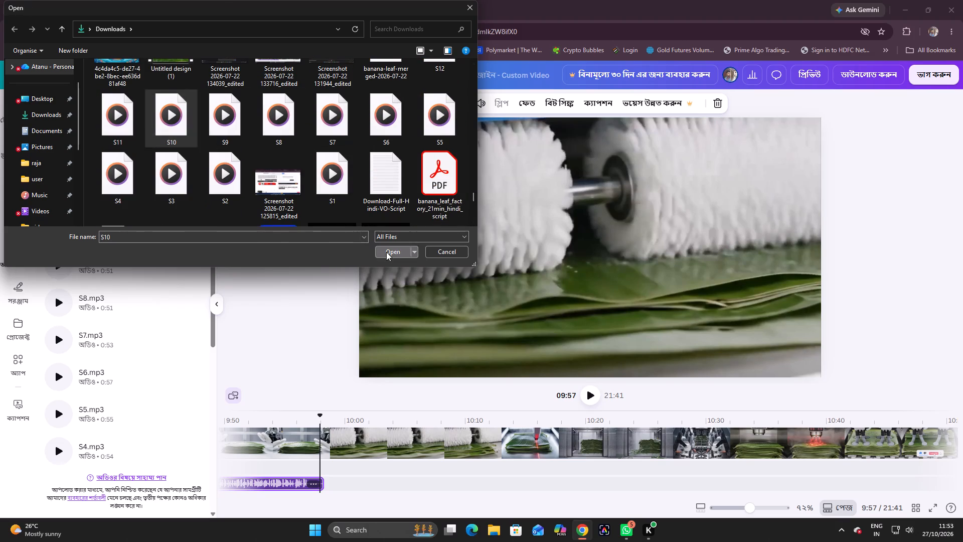
{"action": "left_click", "coordinate": [158, 214]}
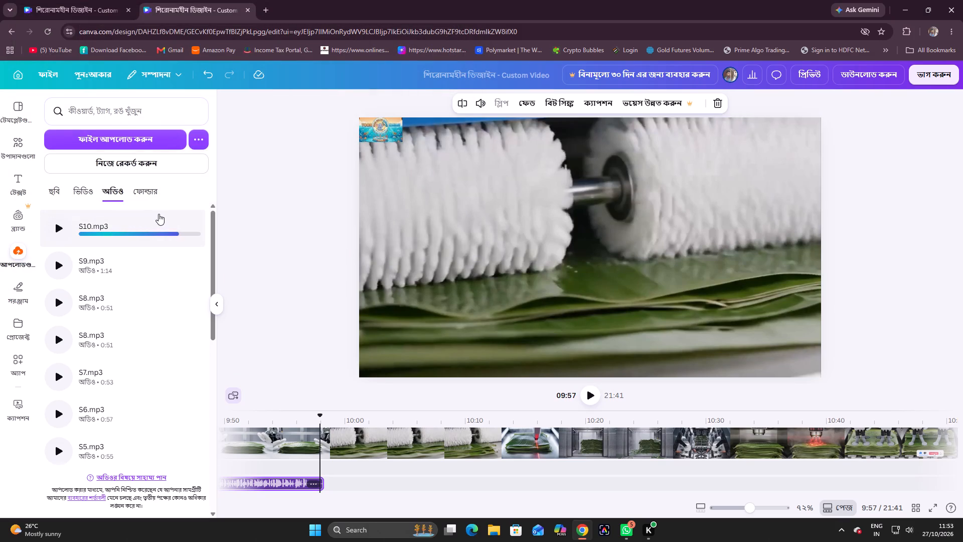
{"action": "left_click", "coordinate": [165, 225]}
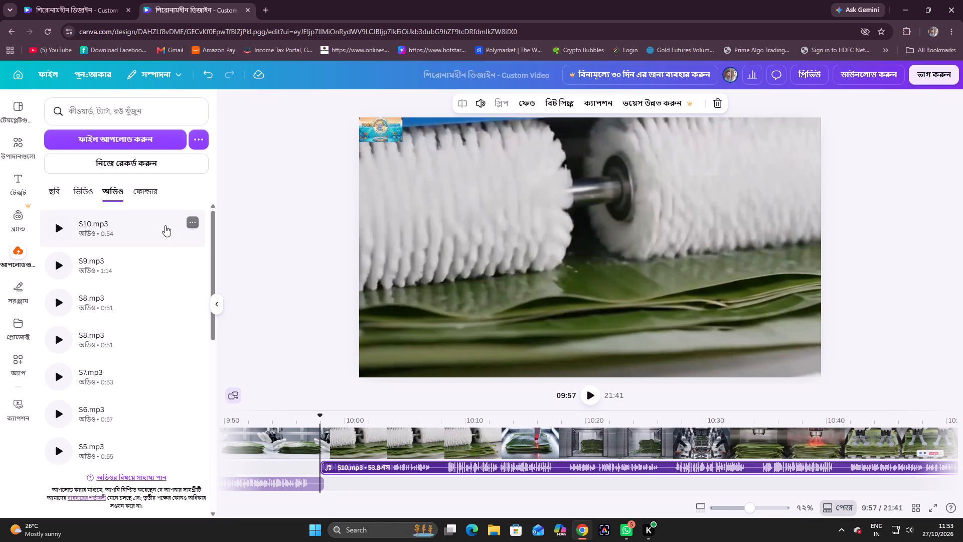
Play back the S10.mp3 narration from about 9:57.
{"action": "left_click_drag", "start_coordinate": [600, 394], "coordinate": [595, 394]}
{"action": "left_click", "coordinate": [594, 395]}
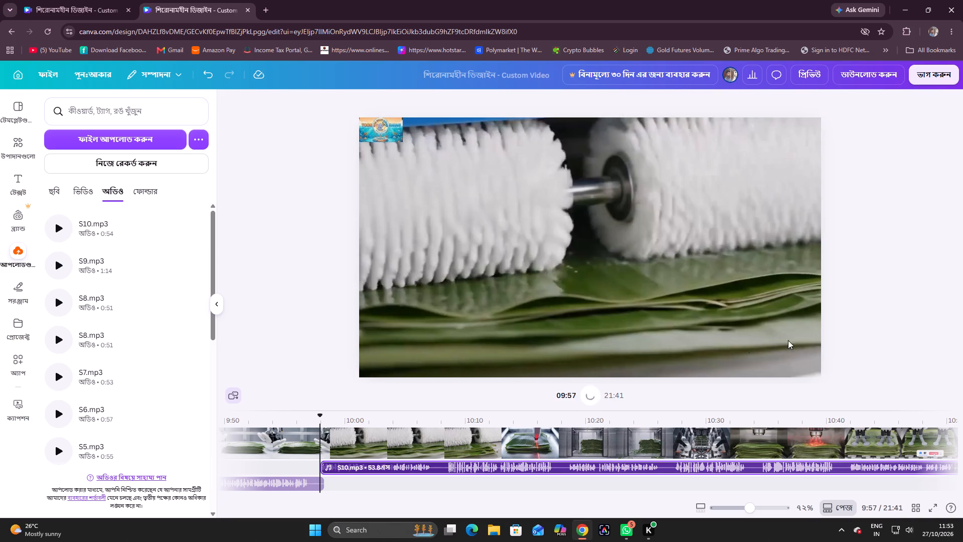
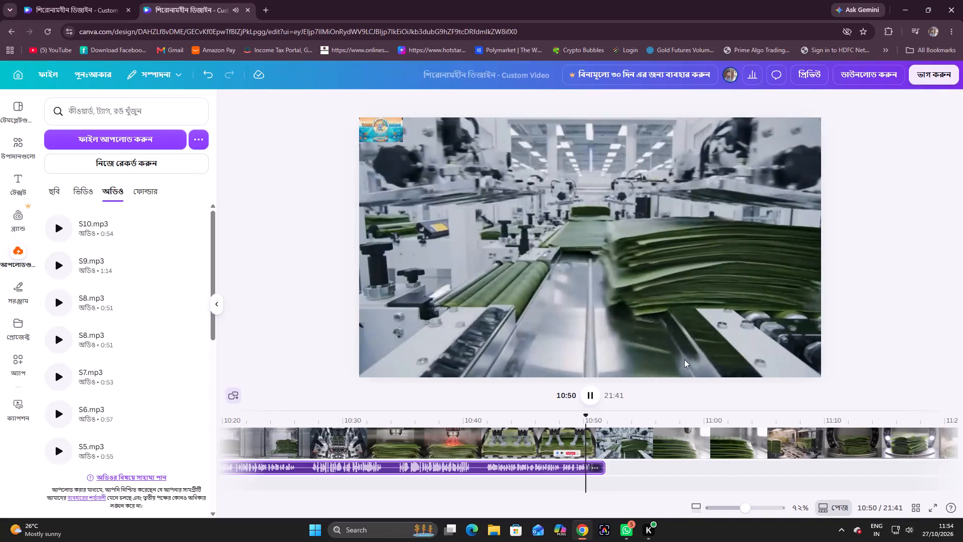
Stop playback at about 10:51, upload the S11 audio file from the Downloads folder and add it to the timeline there.
{"action": "left_click", "coordinate": [593, 398]}
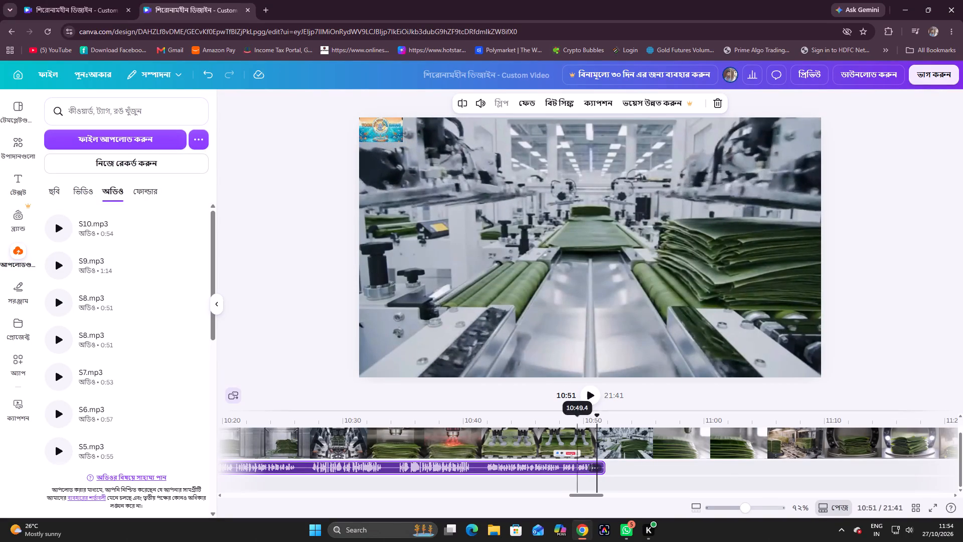
{"action": "left_click", "coordinate": [153, 143]}
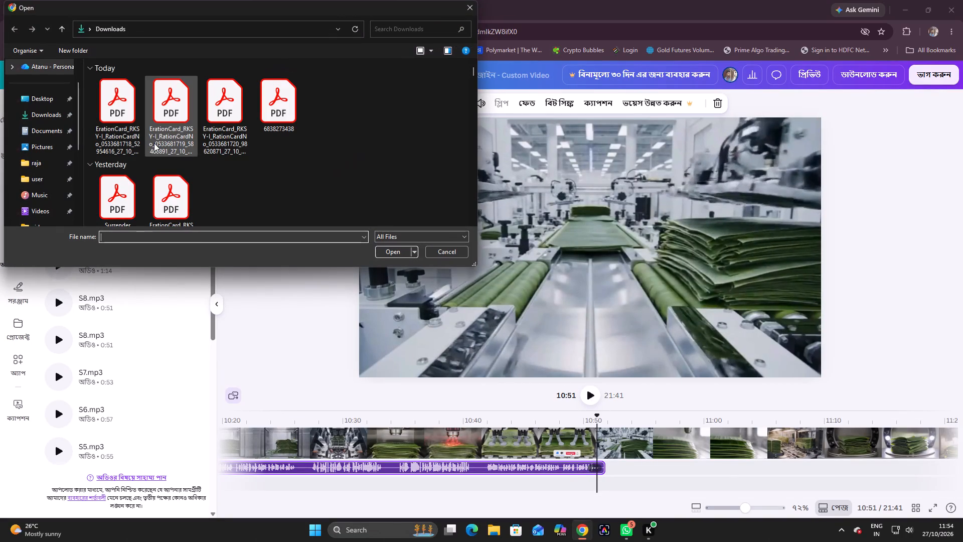
{"action": "left_click_drag", "start_coordinate": [472, 69], "coordinate": [473, 82]}
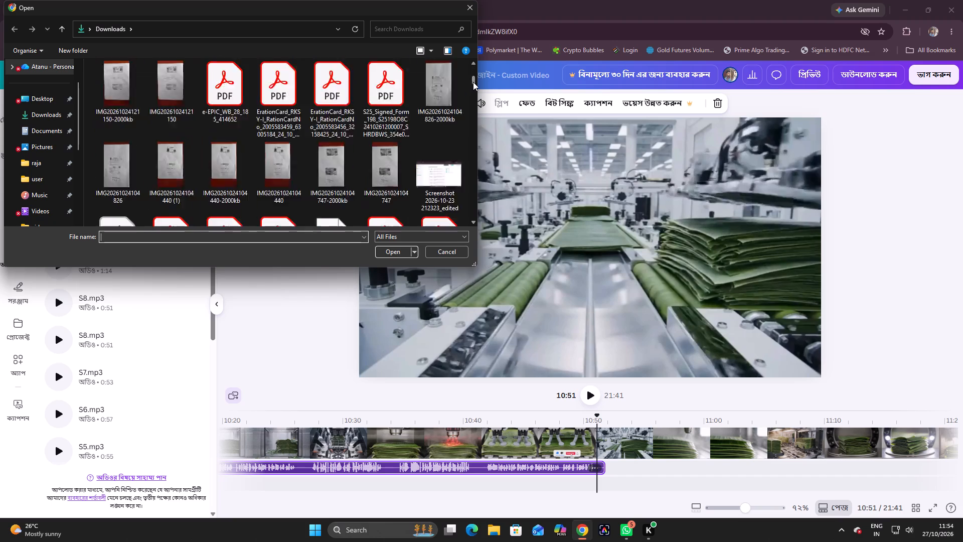
{"action": "left_click_drag", "start_coordinate": [473, 82], "coordinate": [471, 195]}
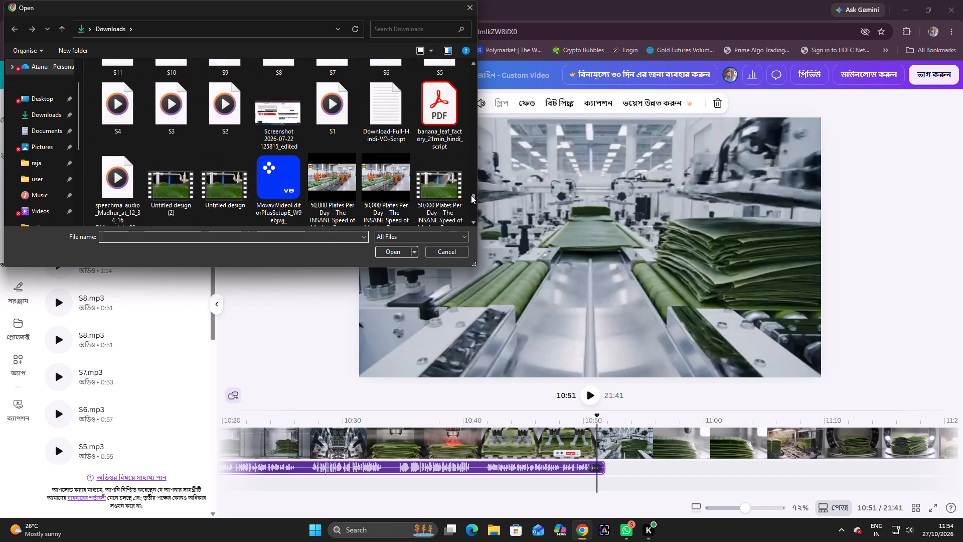
{"action": "left_click_drag", "start_coordinate": [471, 195], "coordinate": [471, 194]}
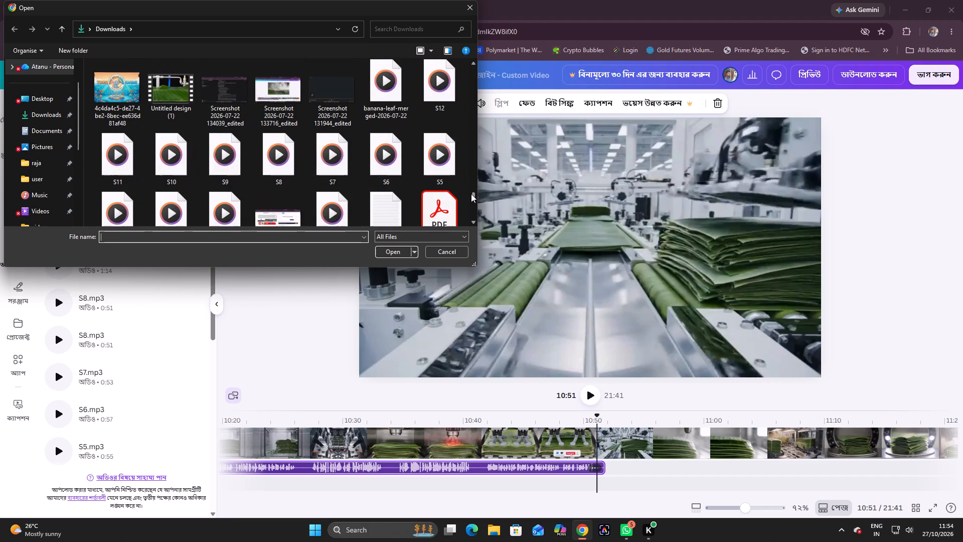
{"action": "left_click_drag", "start_coordinate": [471, 194], "coordinate": [470, 194]}
{"action": "left_click", "coordinate": [125, 172]}
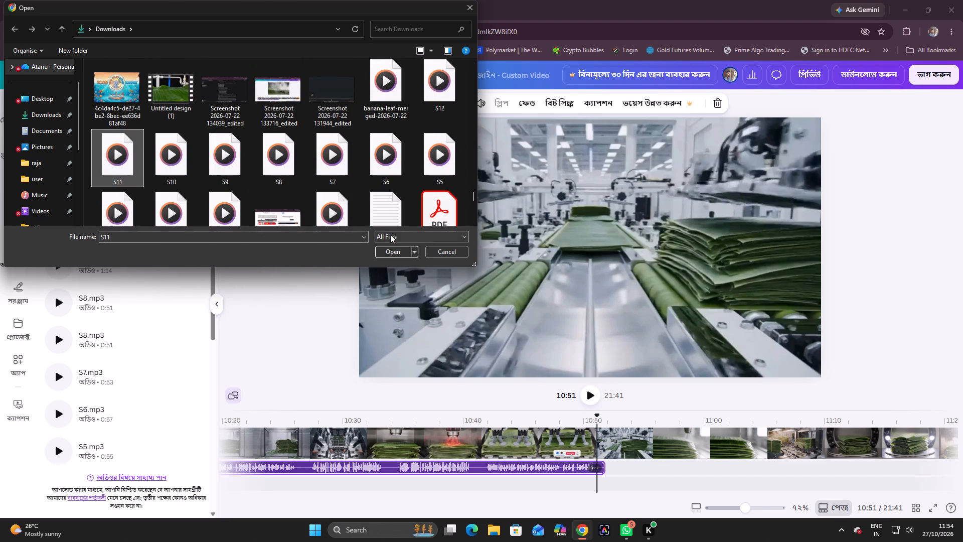
{"action": "left_click", "coordinate": [390, 253]}
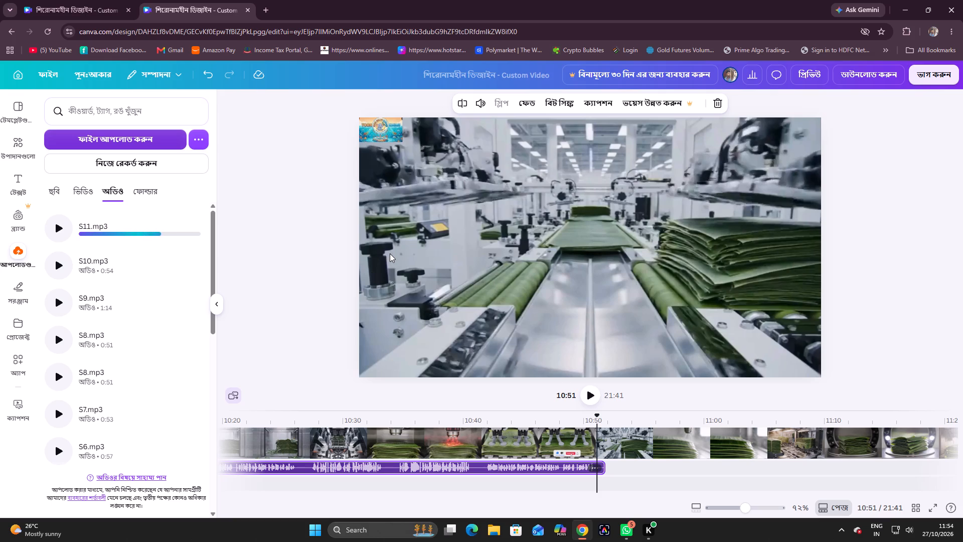
{"action": "left_click", "coordinate": [146, 221]}
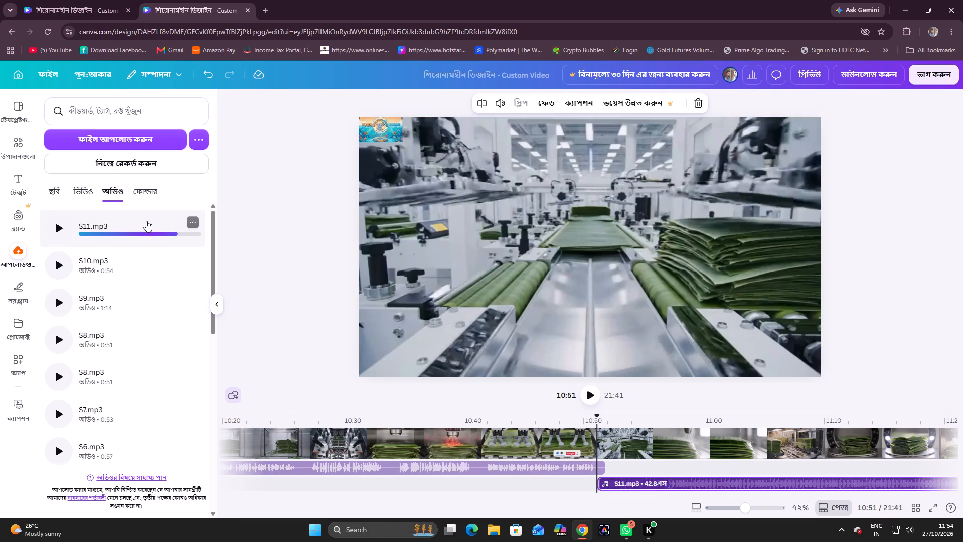
Play back the S11.mp3 narration from about 10:51.
{"action": "left_click", "coordinate": [595, 394]}
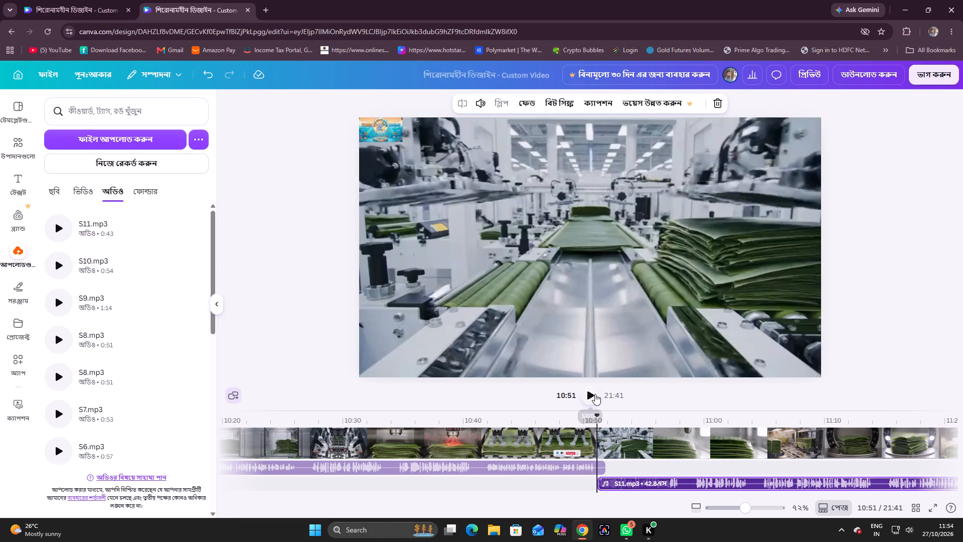
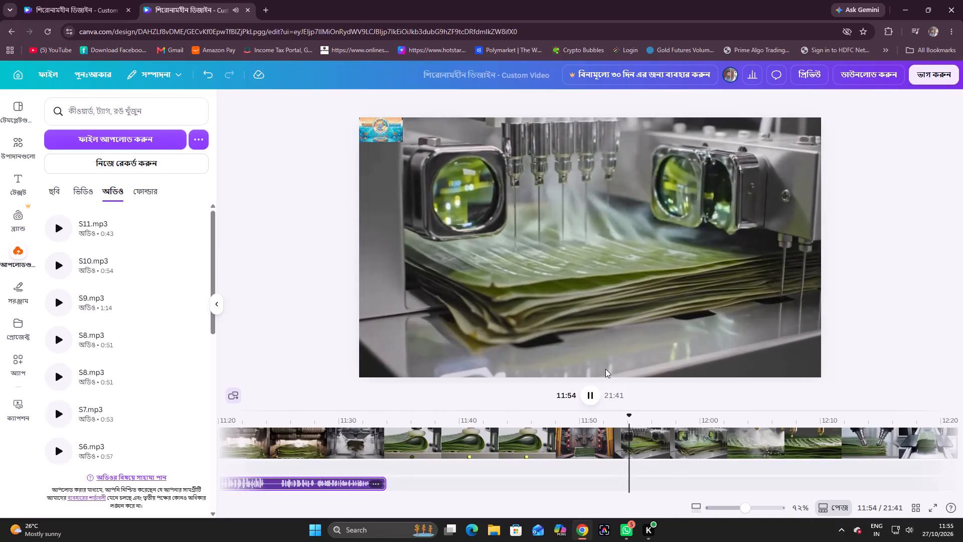
Stop playback, return to about 11:33 near the end of S11, upload the S12 audio file from Downloads and add it to the timeline there.
{"action": "left_click", "coordinate": [593, 393]}
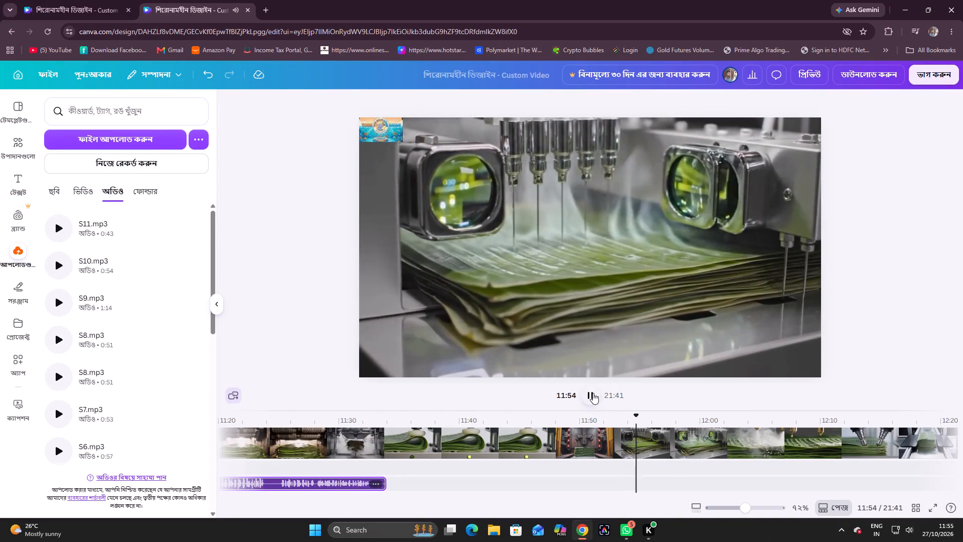
{"action": "left_click_drag", "start_coordinate": [639, 416], "coordinate": [505, 424]}
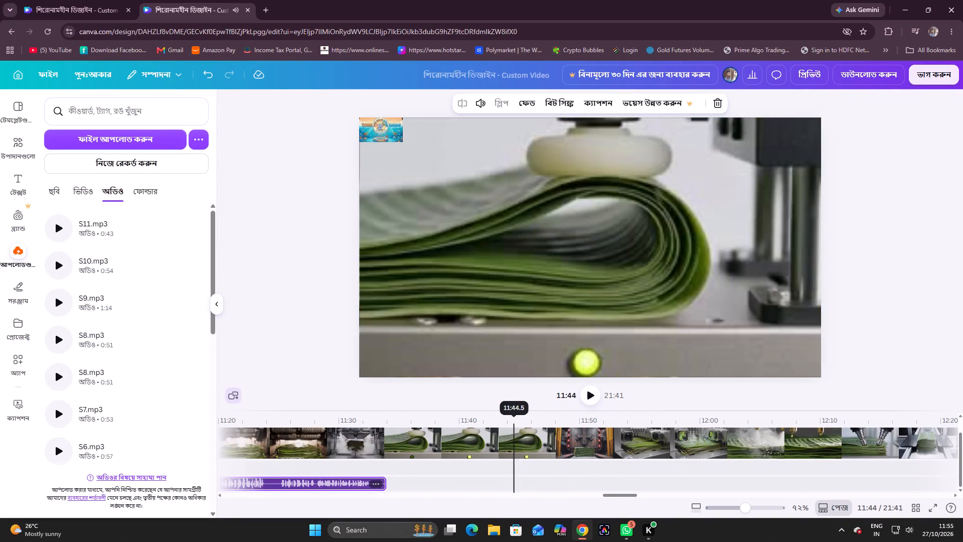
{"action": "left_click_drag", "start_coordinate": [505, 424], "coordinate": [383, 440]}
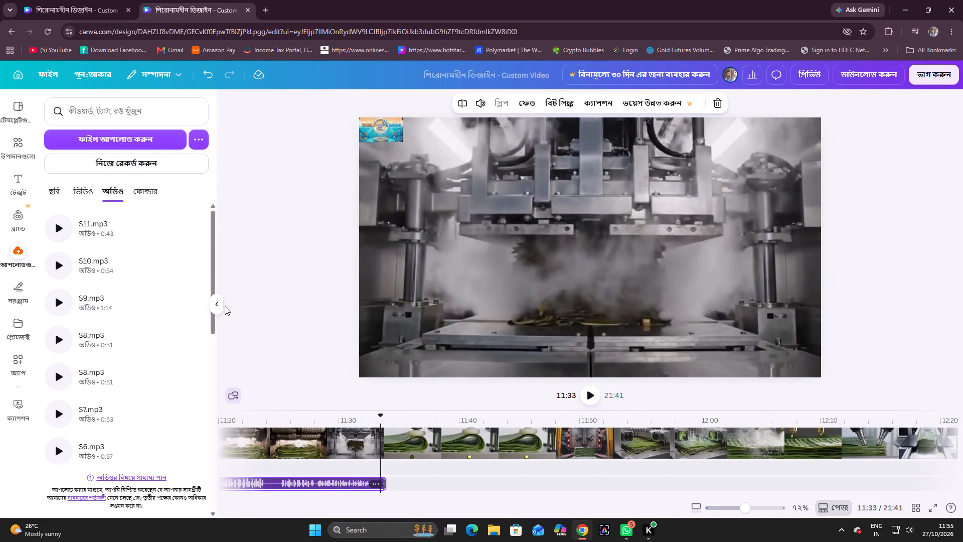
{"action": "left_click", "coordinate": [150, 141]}
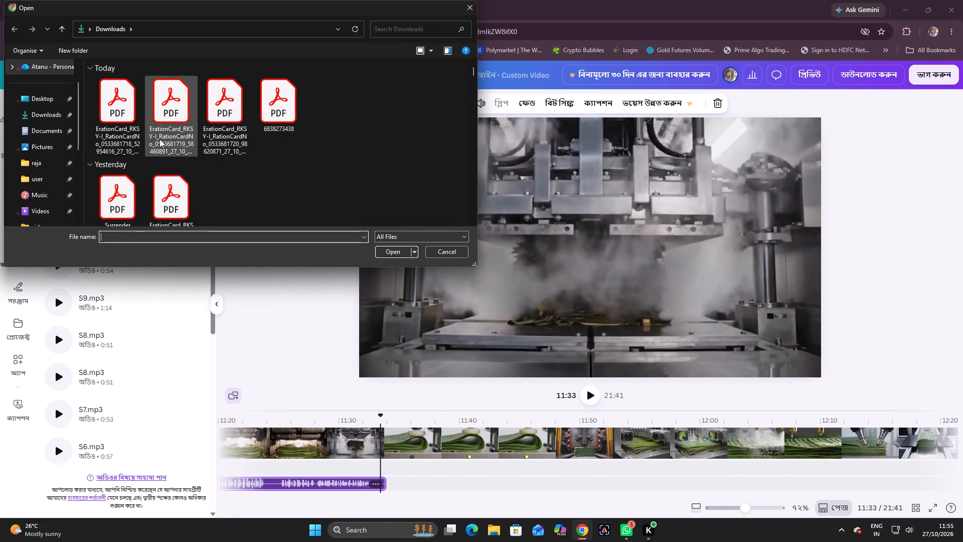
{"action": "left_click_drag", "start_coordinate": [474, 71], "coordinate": [473, 72]}
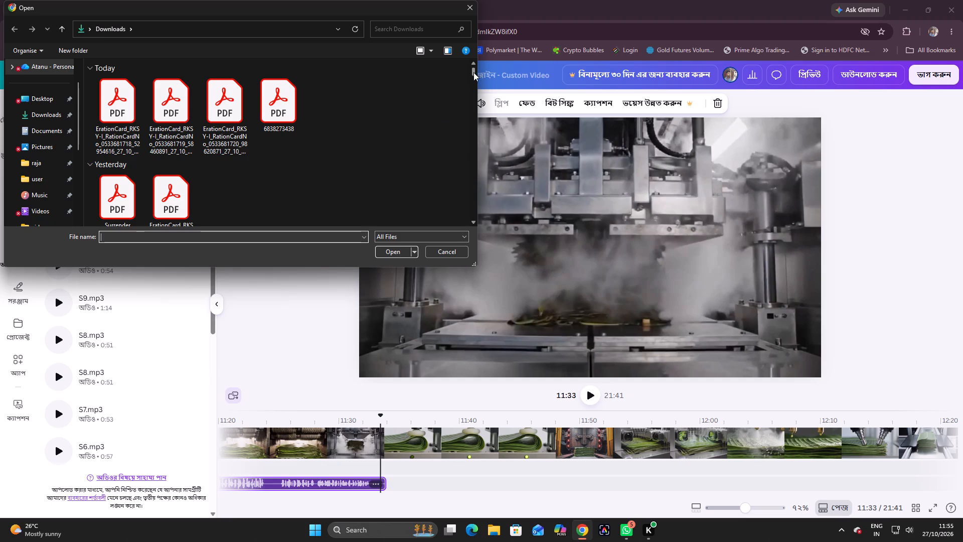
{"action": "left_click_drag", "start_coordinate": [473, 72], "coordinate": [456, 186]}
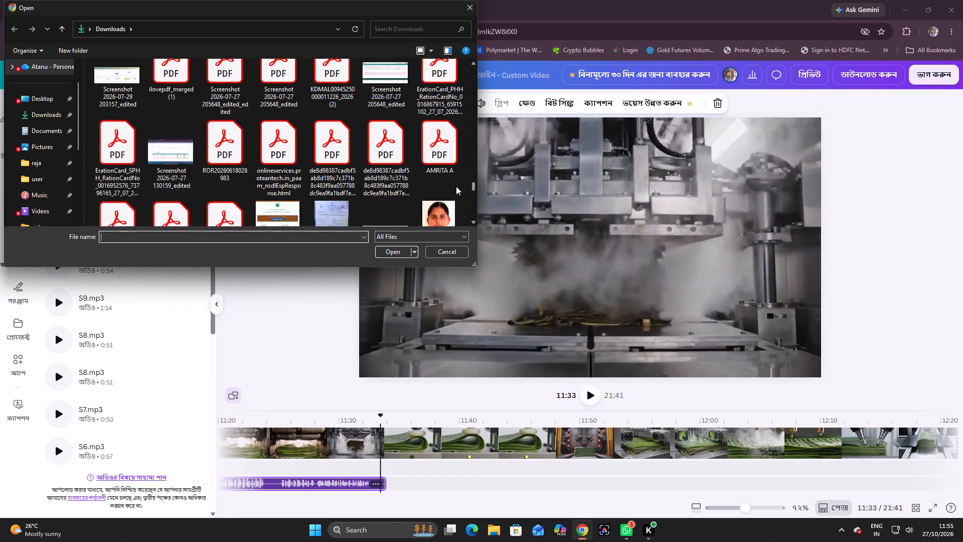
{"action": "left_click_drag", "start_coordinate": [456, 186], "coordinate": [450, 196]}
{"action": "left_click", "coordinate": [442, 93]}
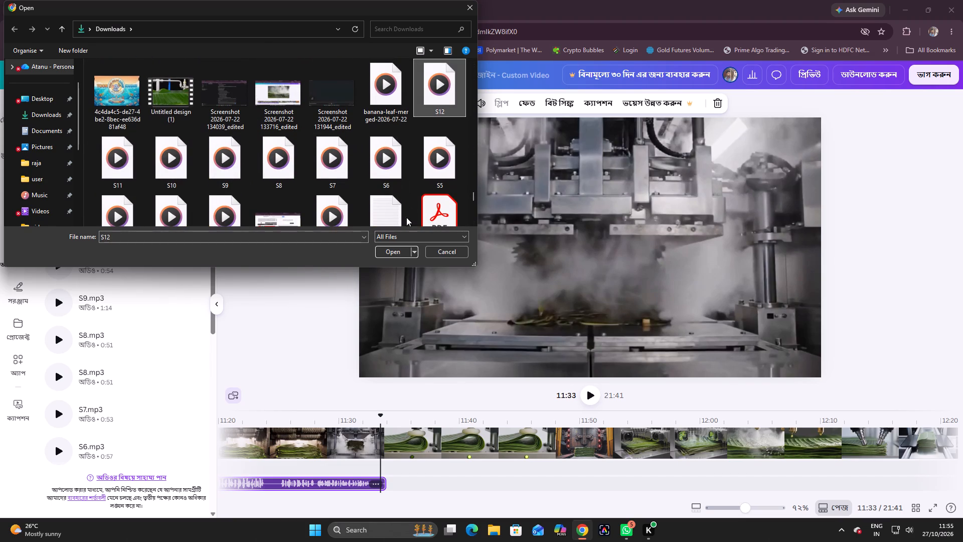
{"action": "left_click", "coordinate": [400, 252]}
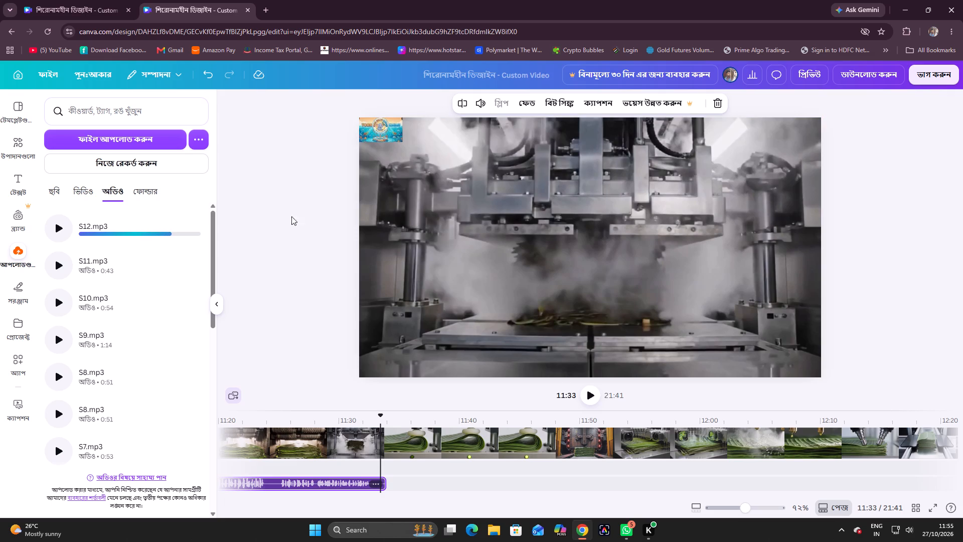
{"action": "left_click", "coordinate": [141, 222]}
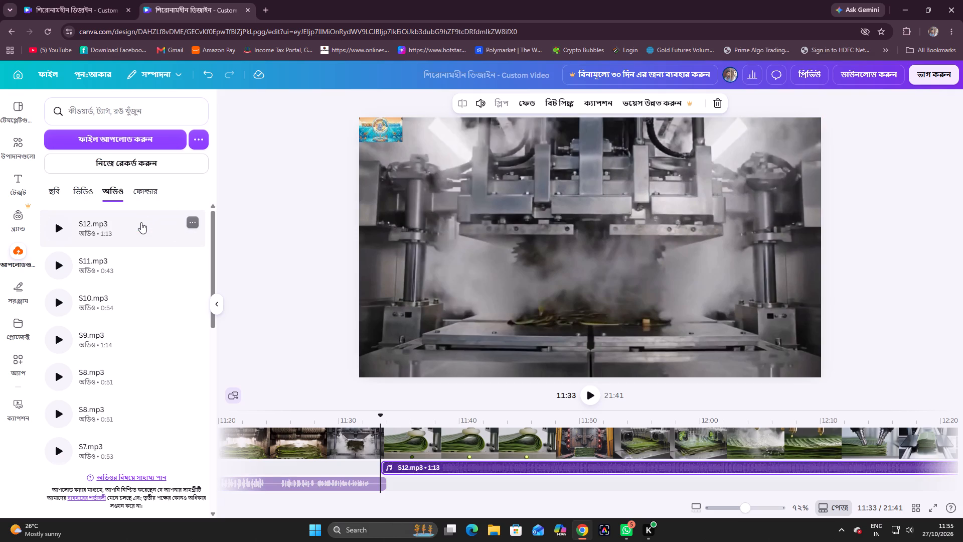
Play back the S12.mp3 narration from about 11:33.
{"action": "left_click", "coordinate": [591, 394]}
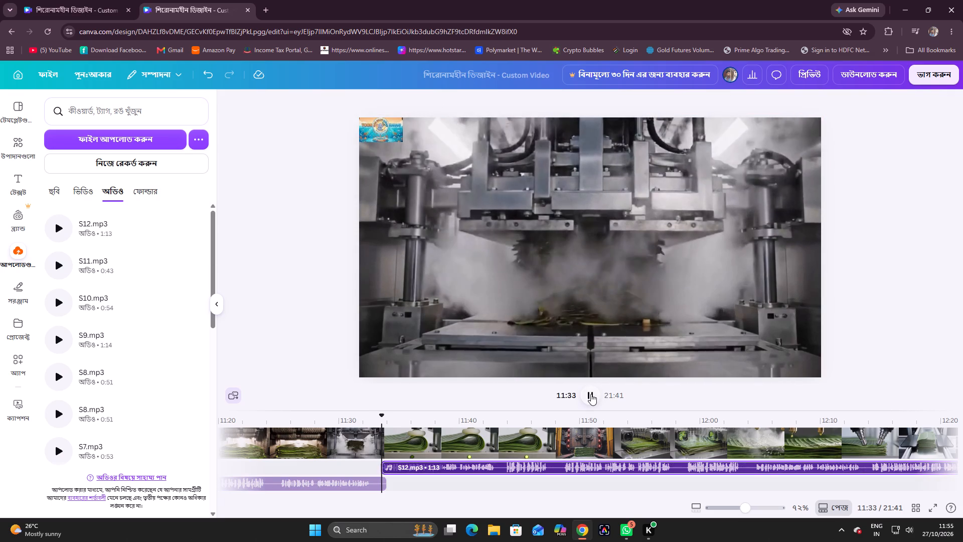
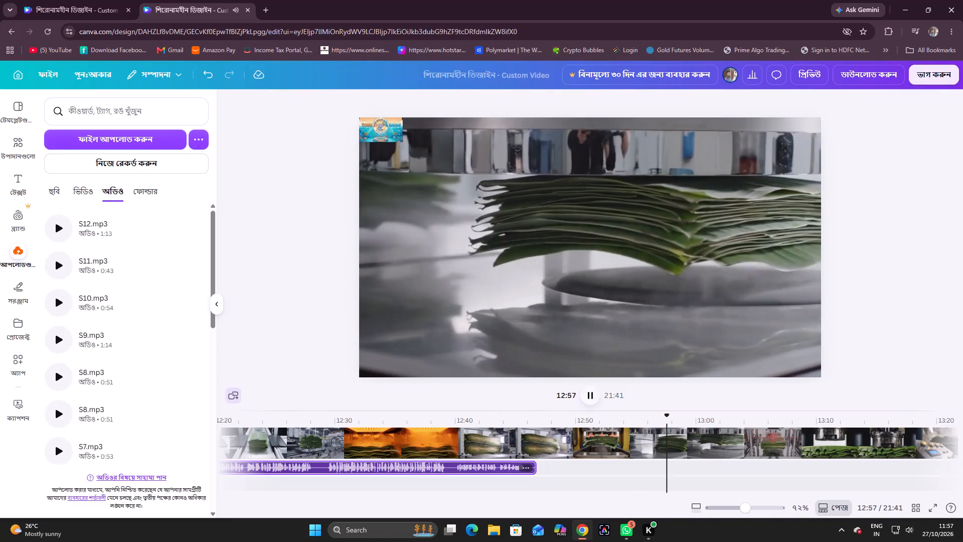
Return to about 12:46 near the end of S12, upload the banana-leaf-merged audio file from Downloads and add it to the timeline there.
{"action": "left_click_drag", "start_coordinate": [677, 415], "coordinate": [561, 425]}
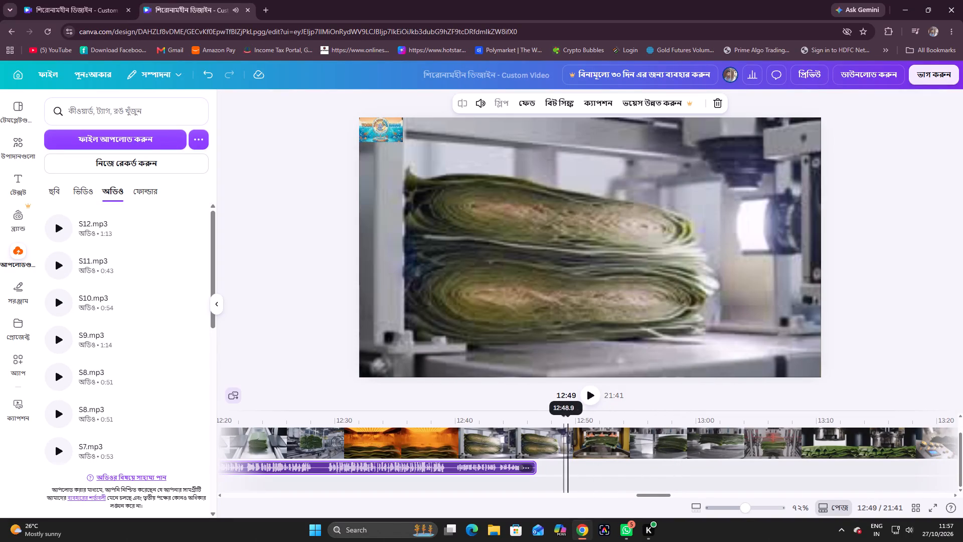
{"action": "left_click_drag", "start_coordinate": [561, 425], "coordinate": [529, 426]}
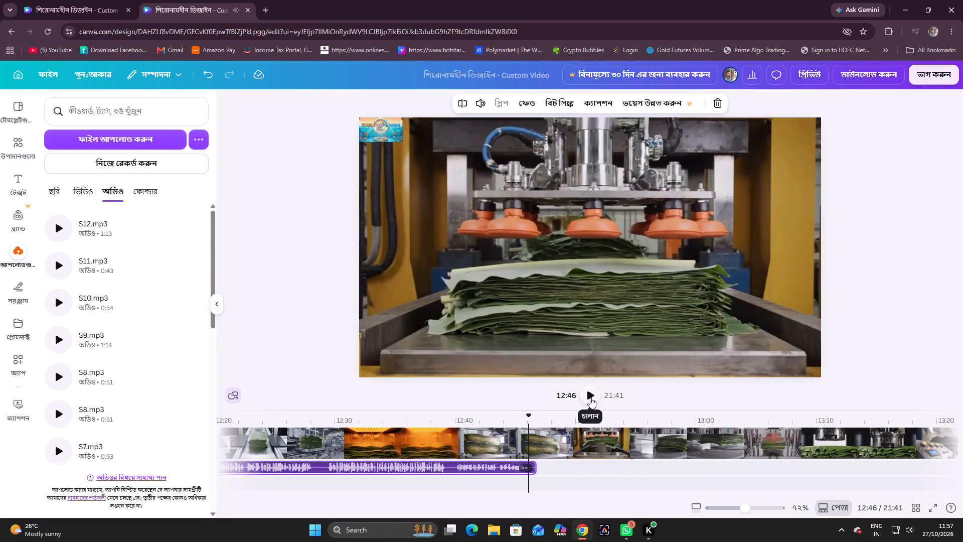
{"action": "left_click", "coordinate": [170, 146]}
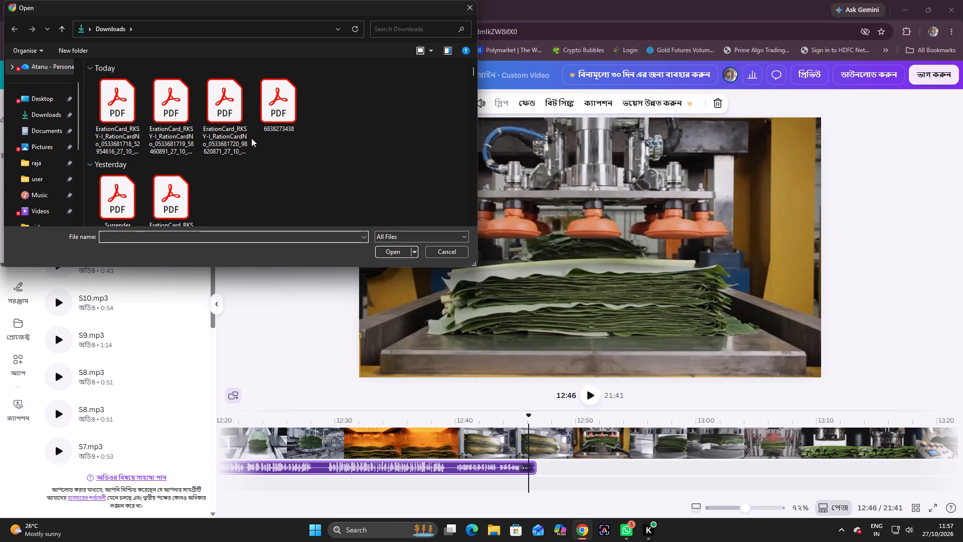
{"action": "scroll", "coordinate": [283, 130], "scroll_direction": "down", "scroll_amount": 2}
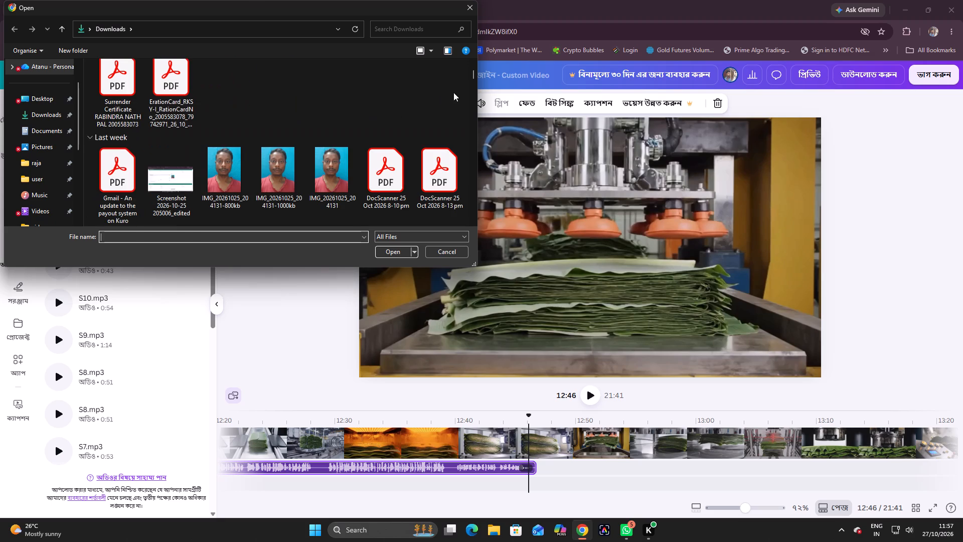
{"action": "left_click_drag", "start_coordinate": [471, 73], "coordinate": [470, 198]}
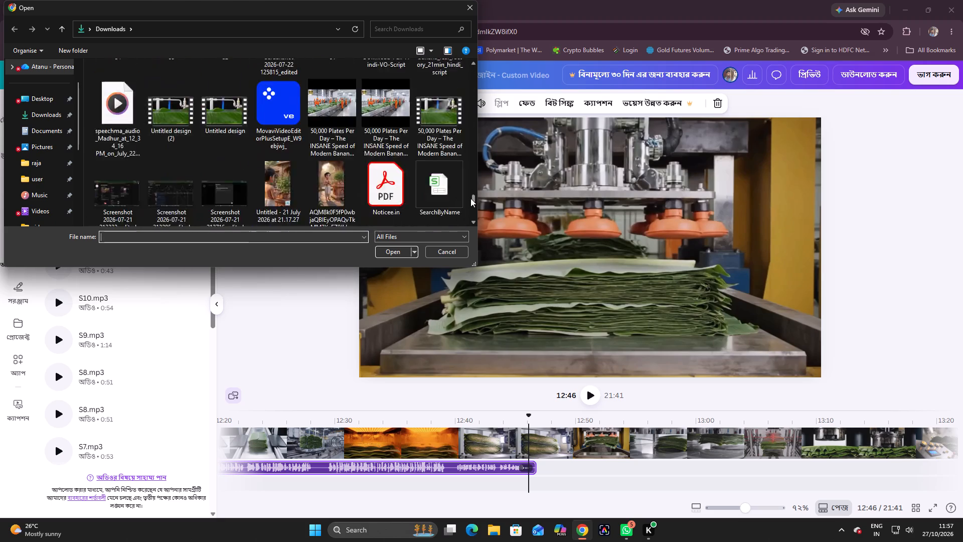
{"action": "left_click_drag", "start_coordinate": [470, 198], "coordinate": [474, 214]}
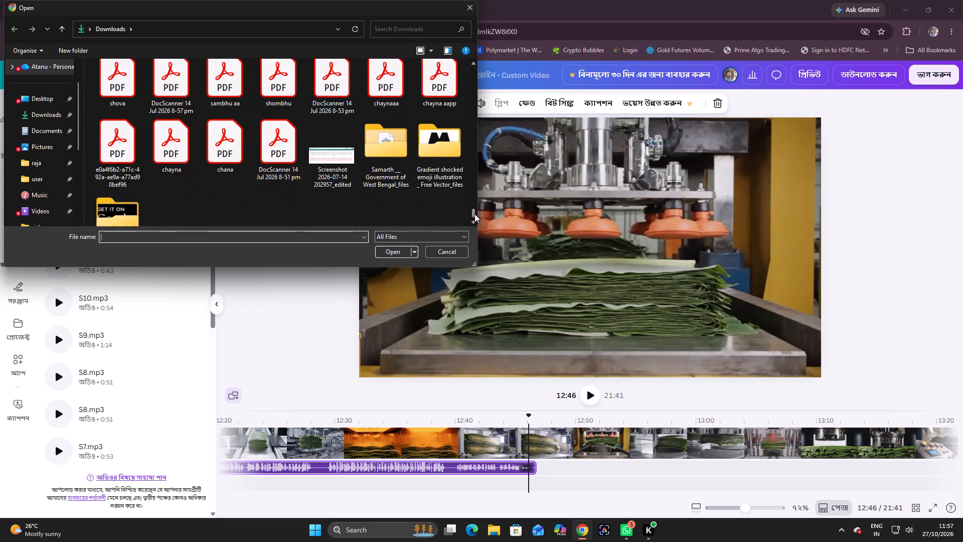
{"action": "left_click_drag", "start_coordinate": [474, 214], "coordinate": [469, 200]}
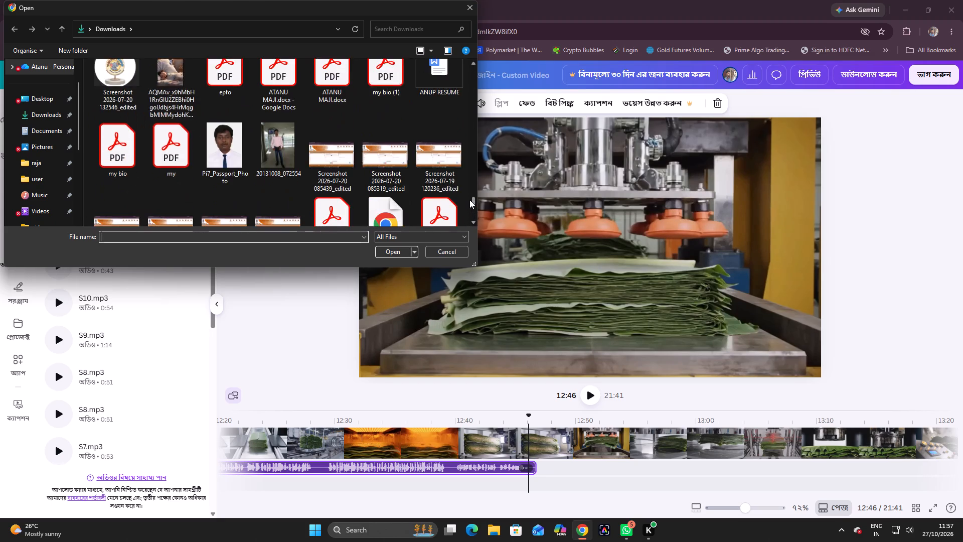
{"action": "left_click_drag", "start_coordinate": [469, 200], "coordinate": [470, 208]}
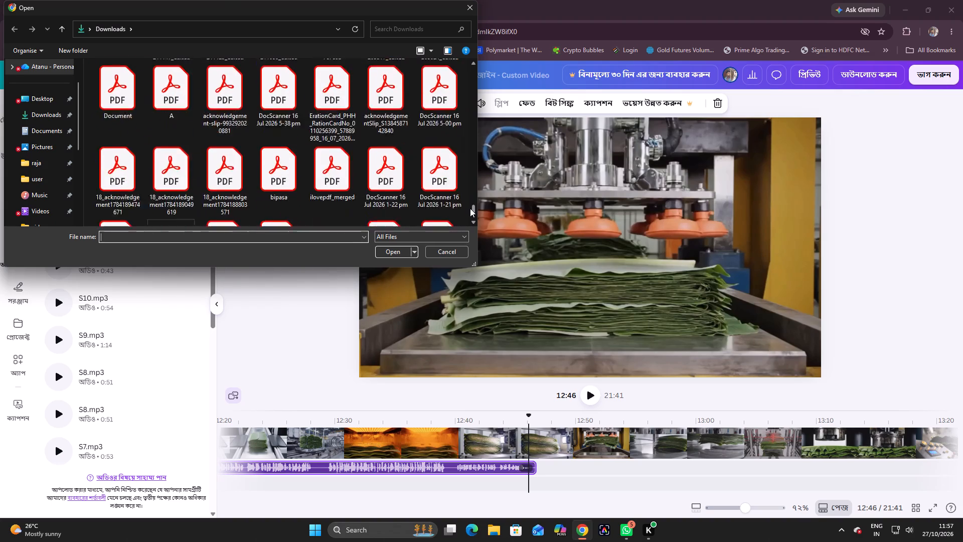
{"action": "left_click_drag", "start_coordinate": [470, 208], "coordinate": [467, 206]}
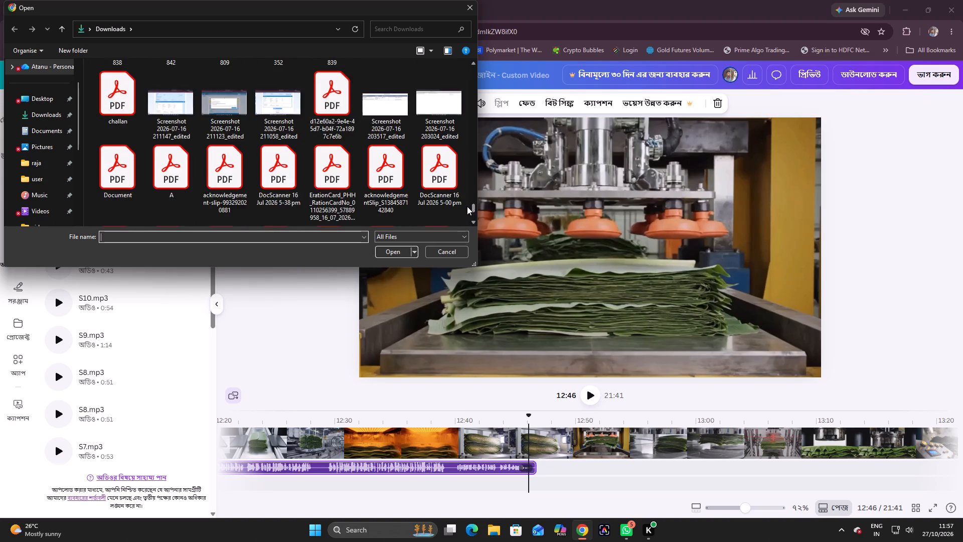
{"action": "left_click_drag", "start_coordinate": [467, 206], "coordinate": [466, 202]}
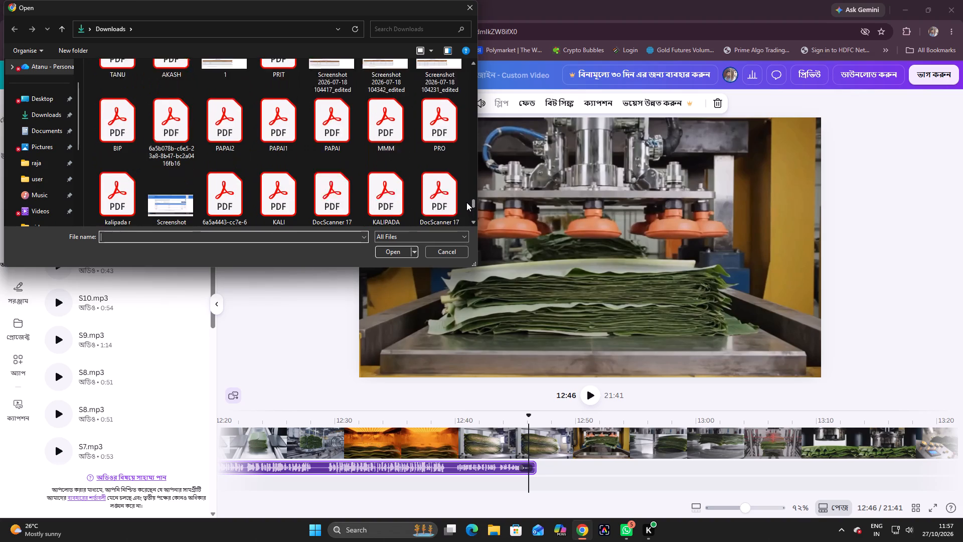
{"action": "left_click_drag", "start_coordinate": [466, 202], "coordinate": [466, 196]}
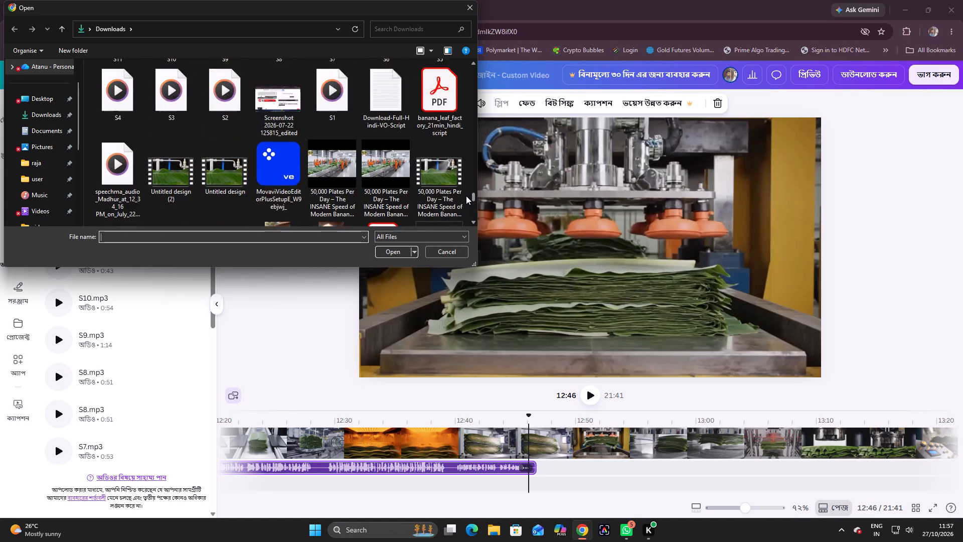
{"action": "left_click_drag", "start_coordinate": [466, 196], "coordinate": [466, 193]}
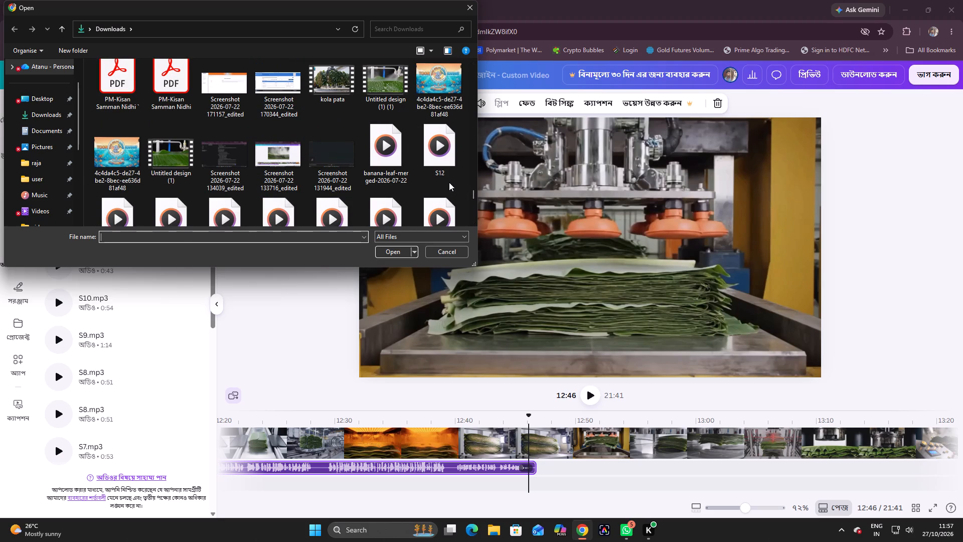
{"action": "left_click", "coordinate": [403, 161]}
{"action": "left_click", "coordinate": [397, 249]}
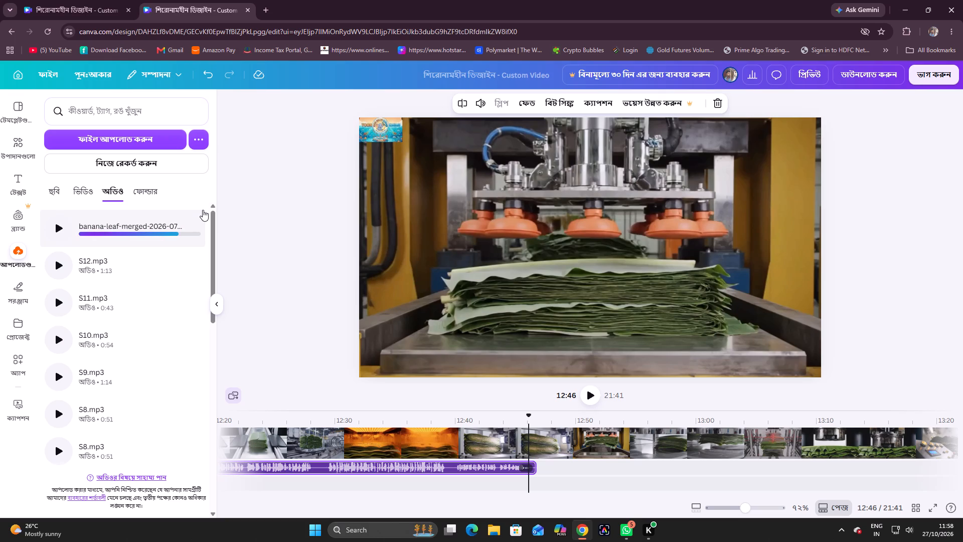
{"action": "left_click", "coordinate": [167, 232]}
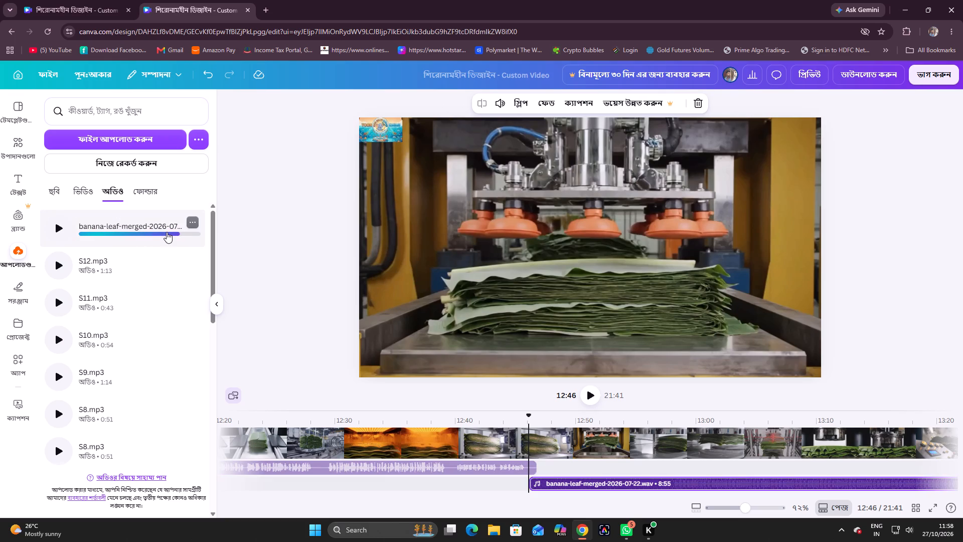
Play back the banana-leaf-merged narration from about 12:46, then stop playback and collapse the uploads list.
{"action": "left_click", "coordinate": [596, 395]}
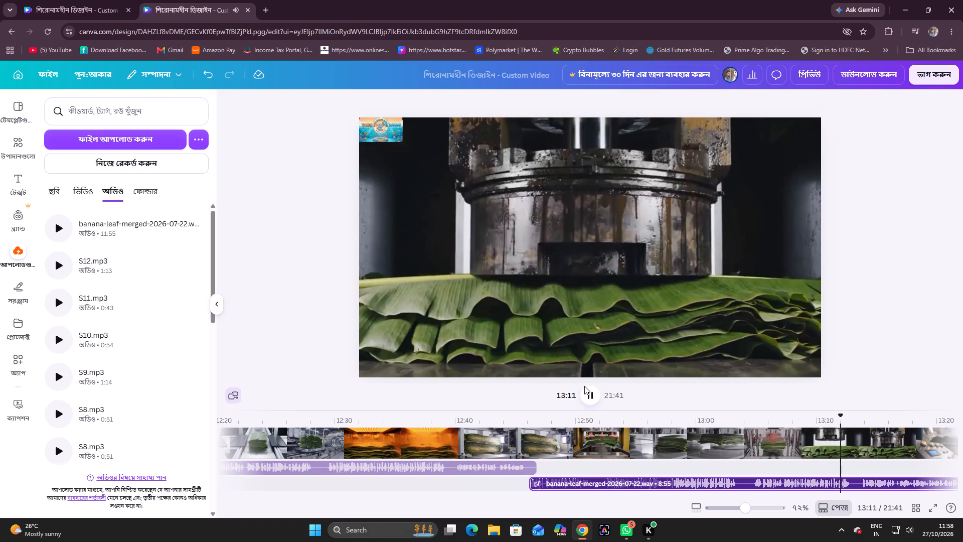
{"action": "left_click", "coordinate": [584, 386]}
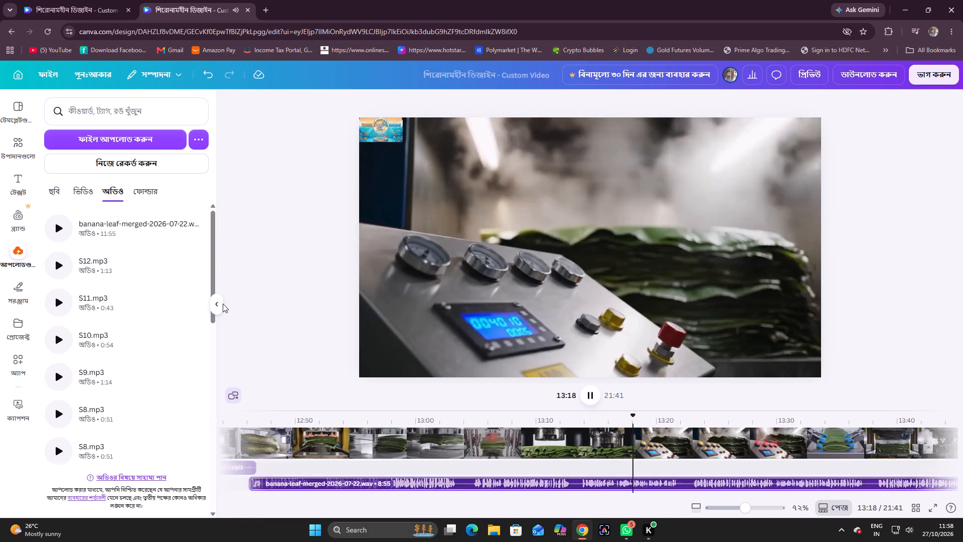
{"action": "left_click", "coordinate": [220, 304]}
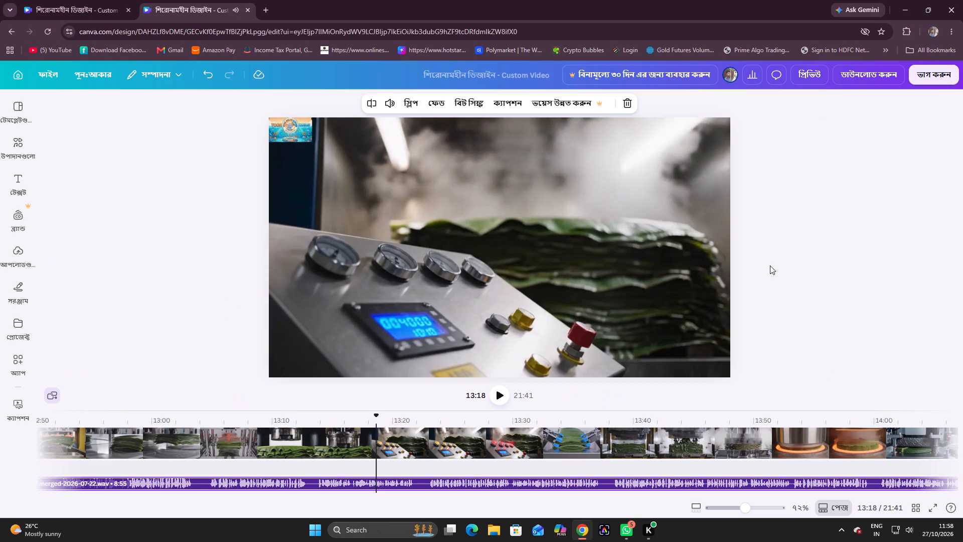
Download the video as an MP4 at 720p.
{"action": "left_click", "coordinate": [884, 79]}
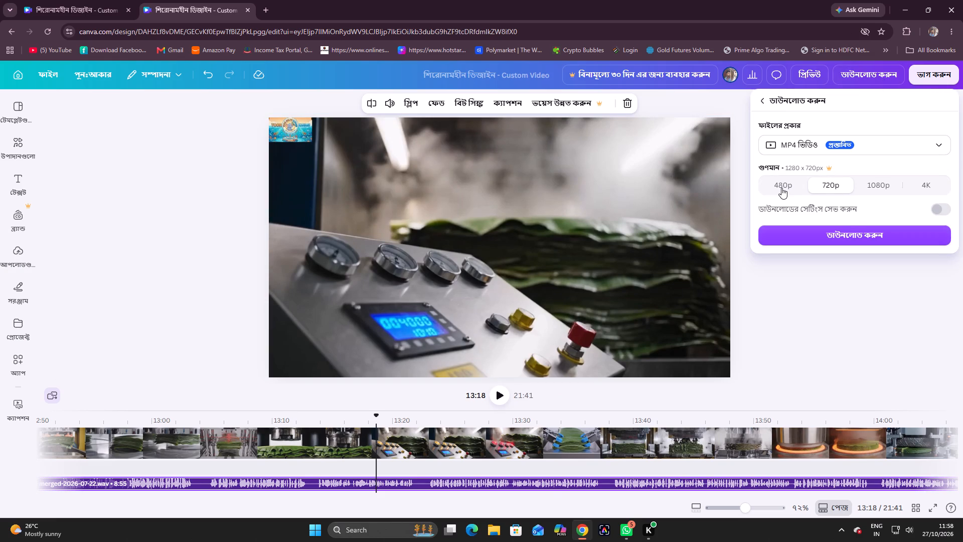
{"action": "left_click", "coordinate": [841, 239]}
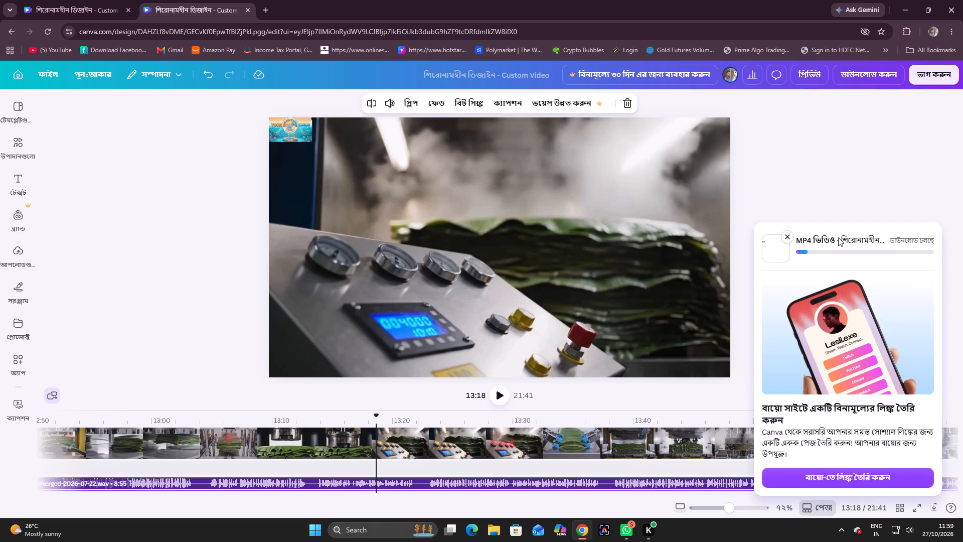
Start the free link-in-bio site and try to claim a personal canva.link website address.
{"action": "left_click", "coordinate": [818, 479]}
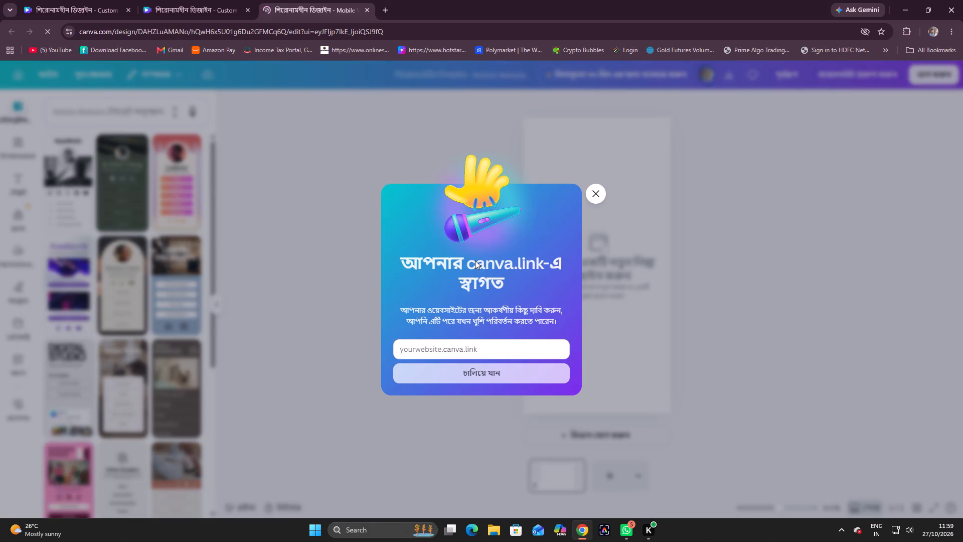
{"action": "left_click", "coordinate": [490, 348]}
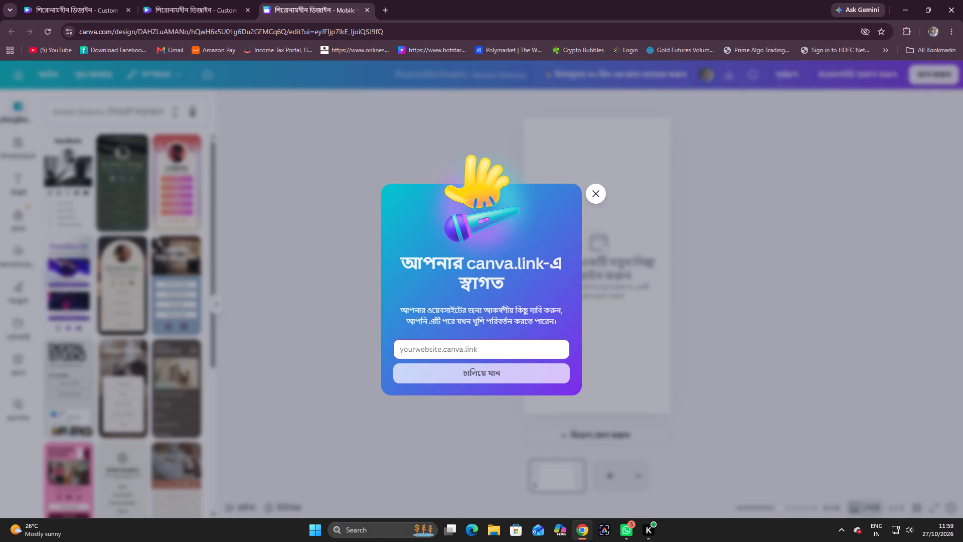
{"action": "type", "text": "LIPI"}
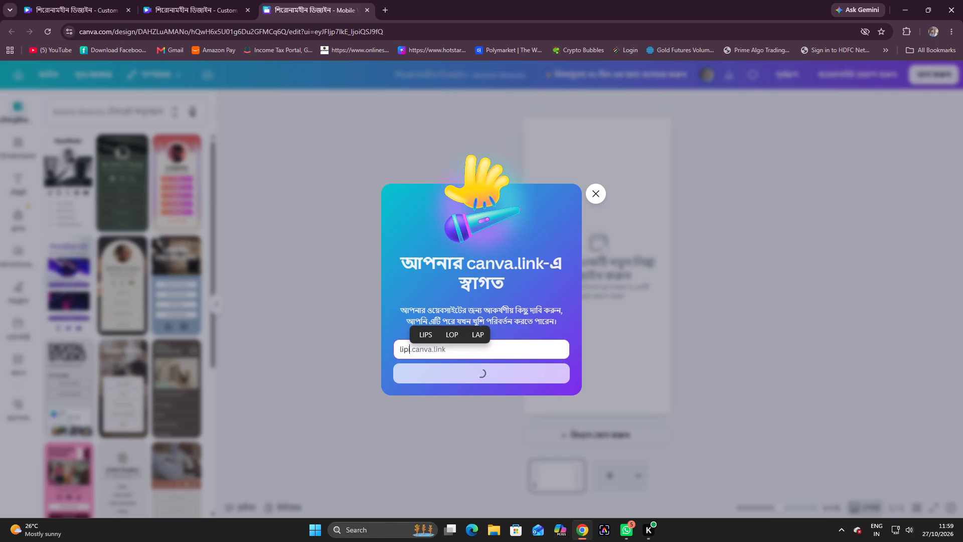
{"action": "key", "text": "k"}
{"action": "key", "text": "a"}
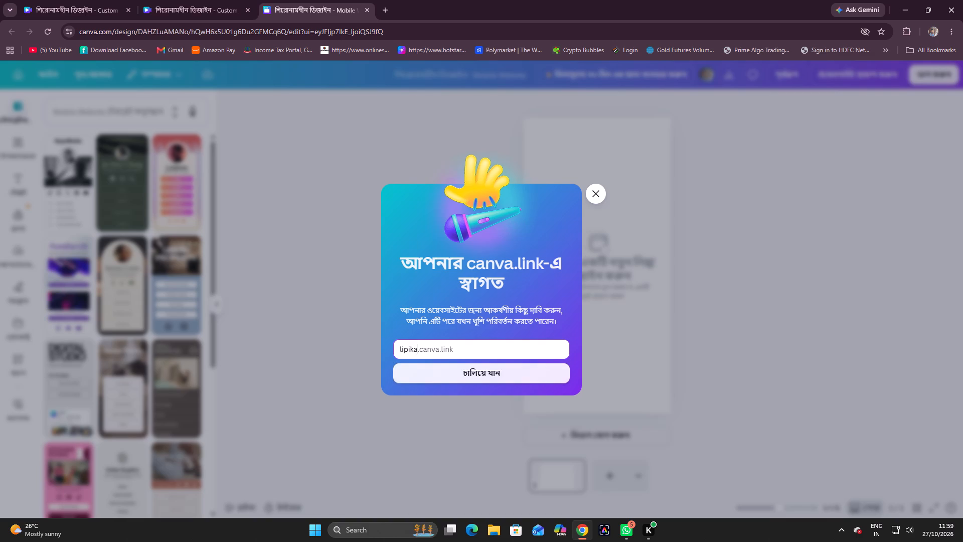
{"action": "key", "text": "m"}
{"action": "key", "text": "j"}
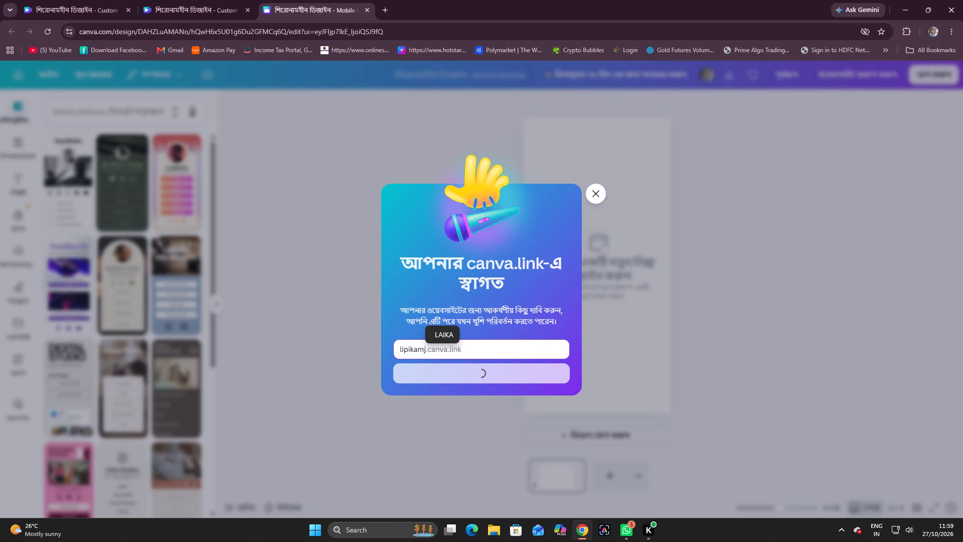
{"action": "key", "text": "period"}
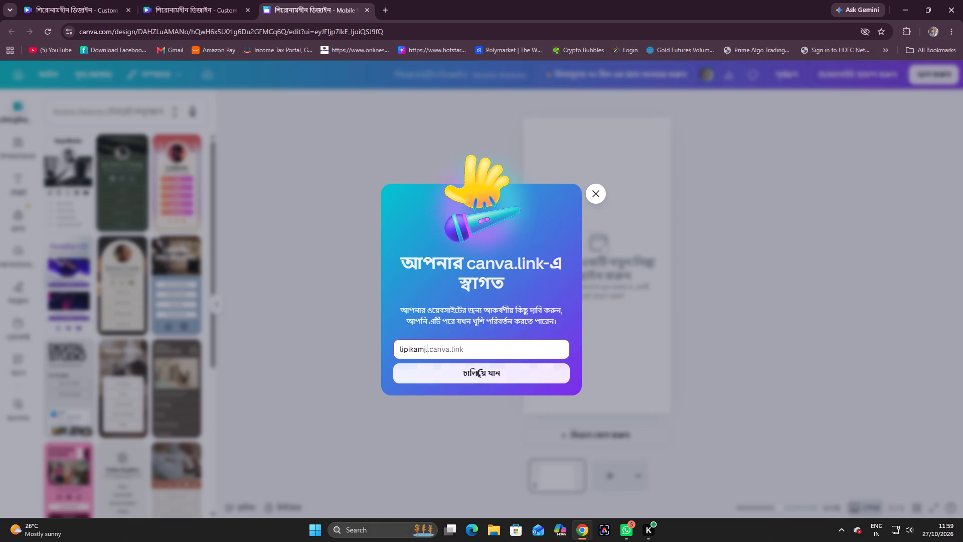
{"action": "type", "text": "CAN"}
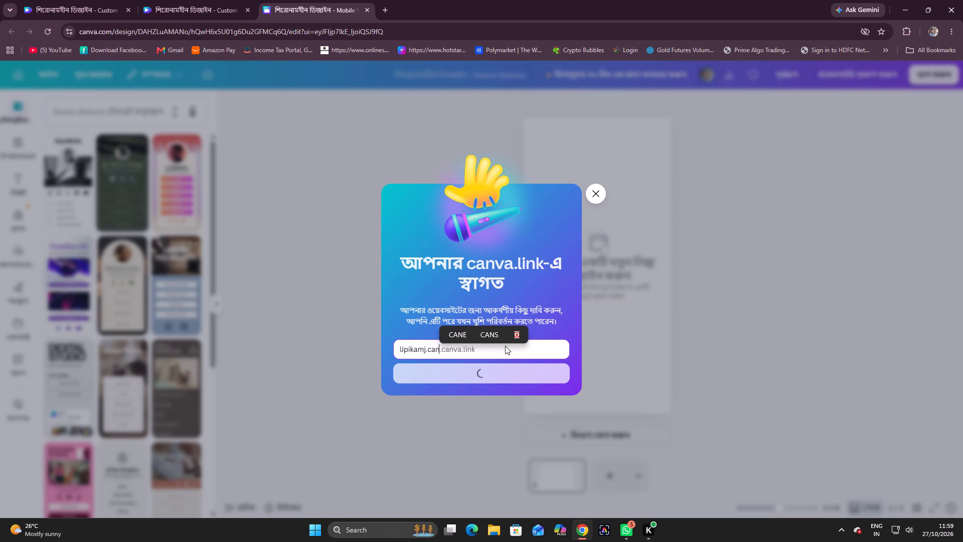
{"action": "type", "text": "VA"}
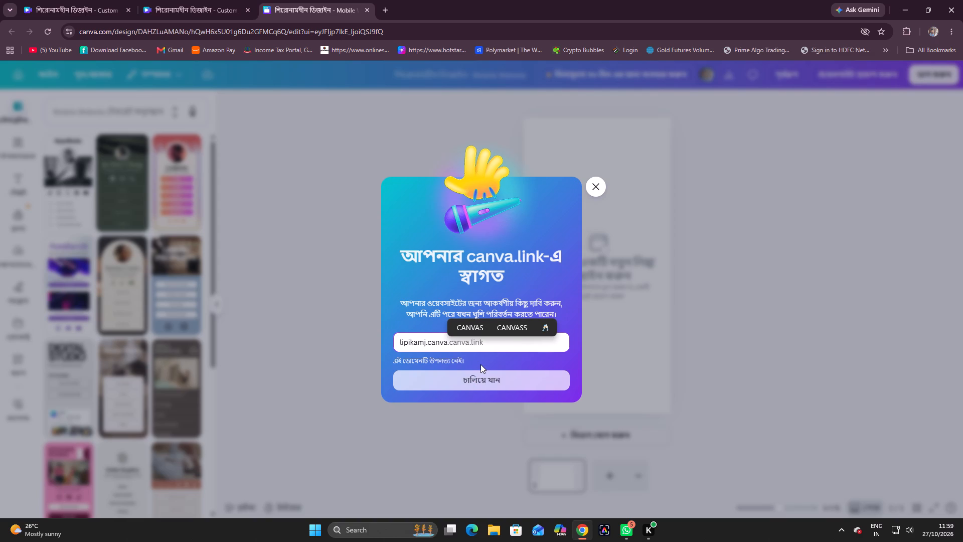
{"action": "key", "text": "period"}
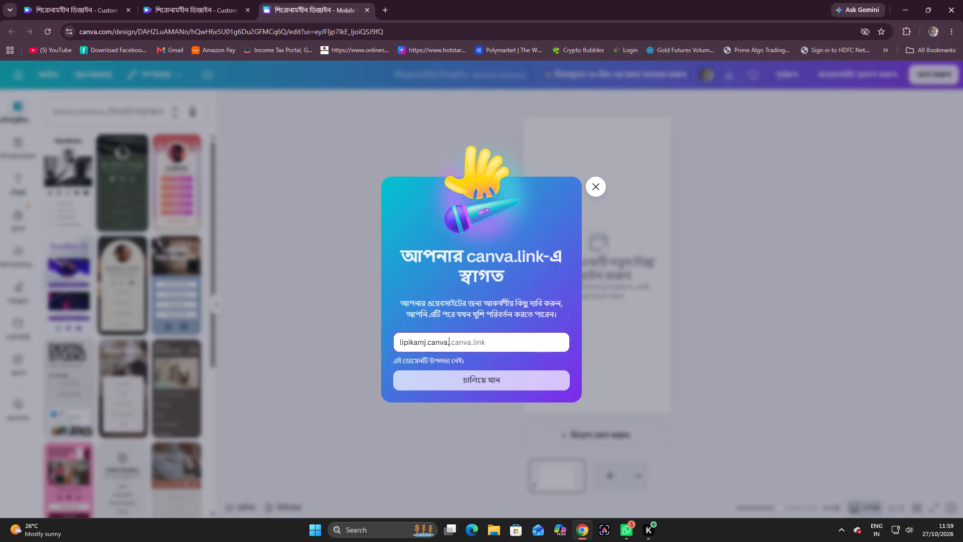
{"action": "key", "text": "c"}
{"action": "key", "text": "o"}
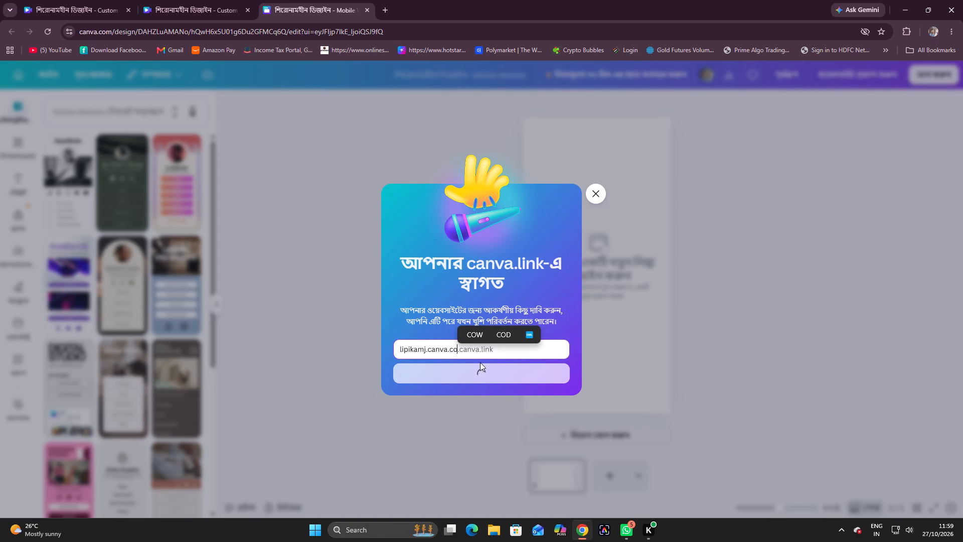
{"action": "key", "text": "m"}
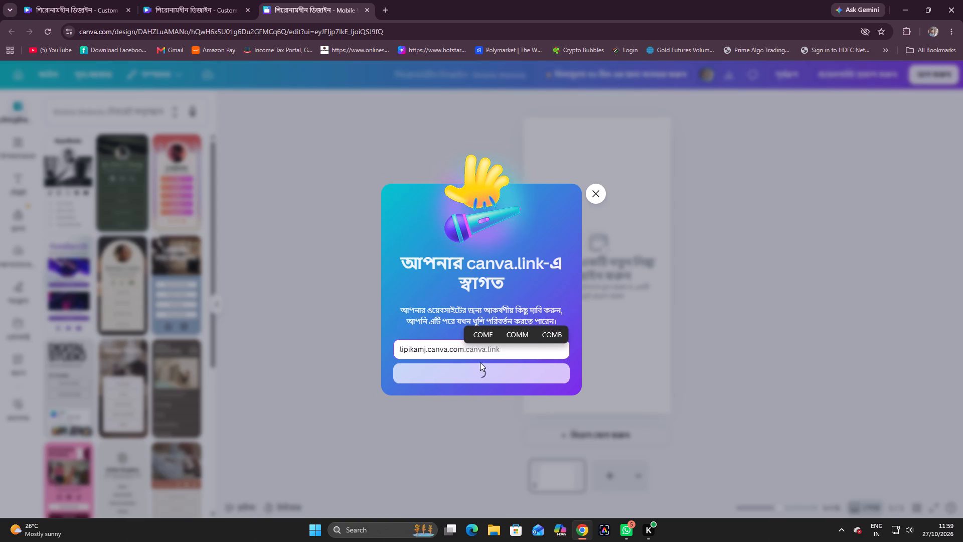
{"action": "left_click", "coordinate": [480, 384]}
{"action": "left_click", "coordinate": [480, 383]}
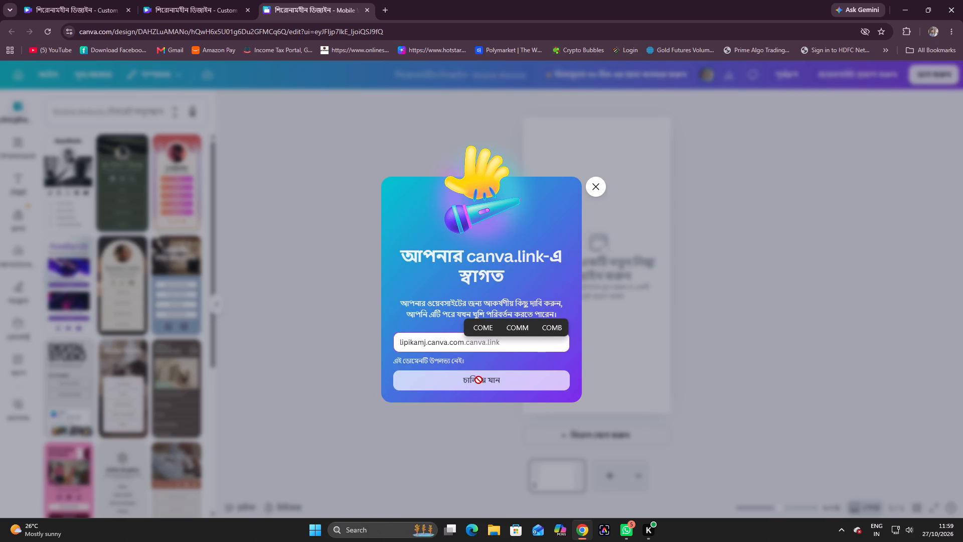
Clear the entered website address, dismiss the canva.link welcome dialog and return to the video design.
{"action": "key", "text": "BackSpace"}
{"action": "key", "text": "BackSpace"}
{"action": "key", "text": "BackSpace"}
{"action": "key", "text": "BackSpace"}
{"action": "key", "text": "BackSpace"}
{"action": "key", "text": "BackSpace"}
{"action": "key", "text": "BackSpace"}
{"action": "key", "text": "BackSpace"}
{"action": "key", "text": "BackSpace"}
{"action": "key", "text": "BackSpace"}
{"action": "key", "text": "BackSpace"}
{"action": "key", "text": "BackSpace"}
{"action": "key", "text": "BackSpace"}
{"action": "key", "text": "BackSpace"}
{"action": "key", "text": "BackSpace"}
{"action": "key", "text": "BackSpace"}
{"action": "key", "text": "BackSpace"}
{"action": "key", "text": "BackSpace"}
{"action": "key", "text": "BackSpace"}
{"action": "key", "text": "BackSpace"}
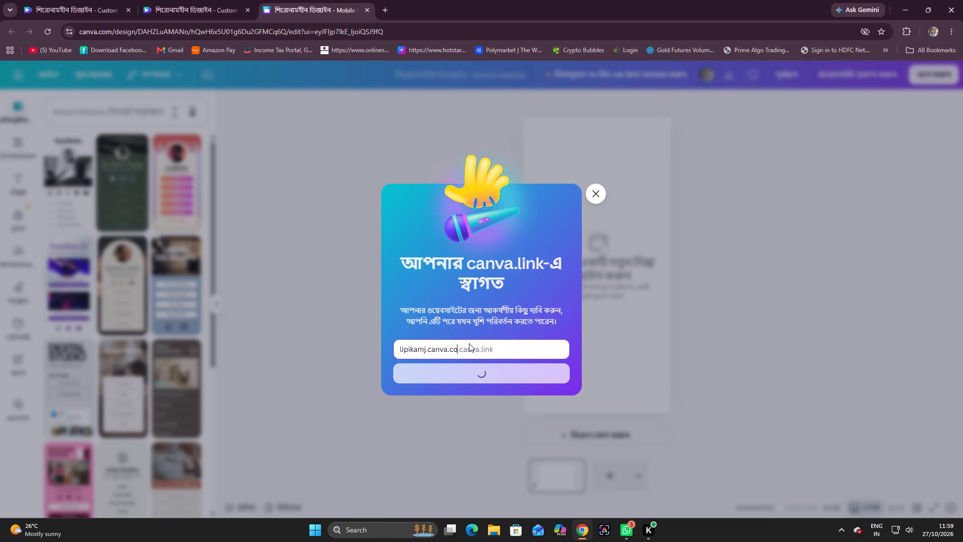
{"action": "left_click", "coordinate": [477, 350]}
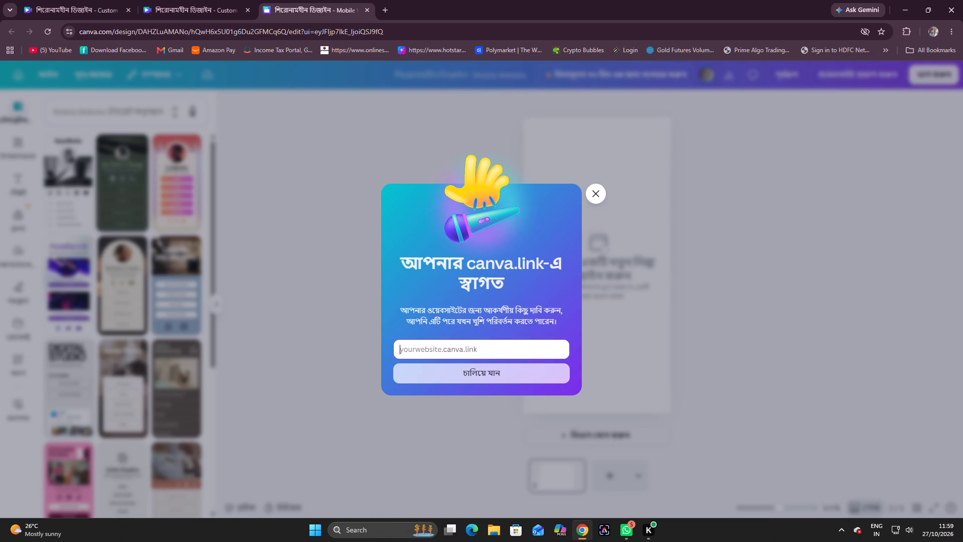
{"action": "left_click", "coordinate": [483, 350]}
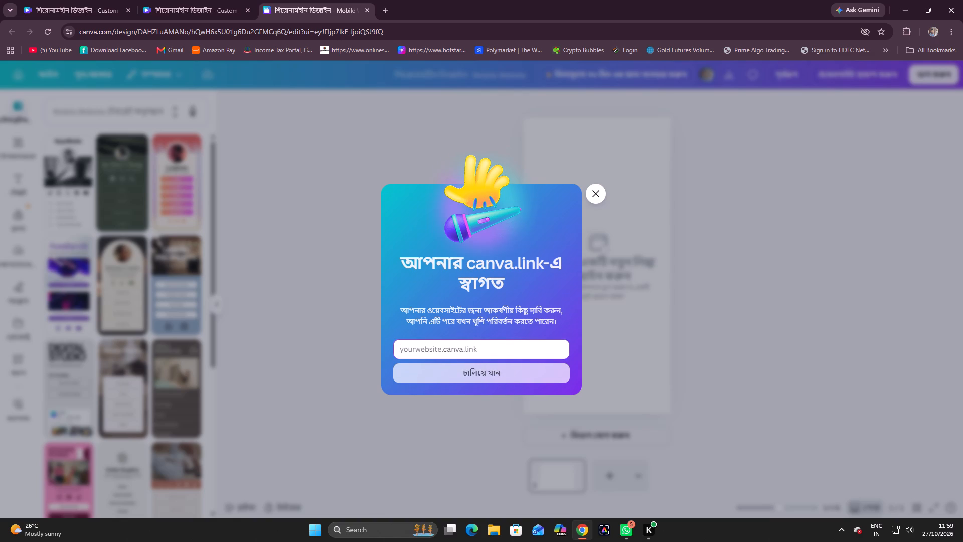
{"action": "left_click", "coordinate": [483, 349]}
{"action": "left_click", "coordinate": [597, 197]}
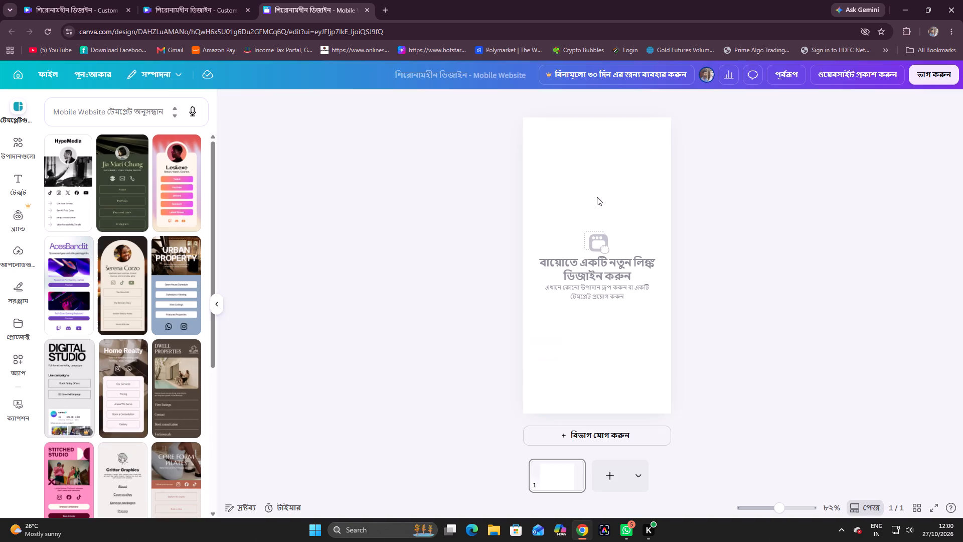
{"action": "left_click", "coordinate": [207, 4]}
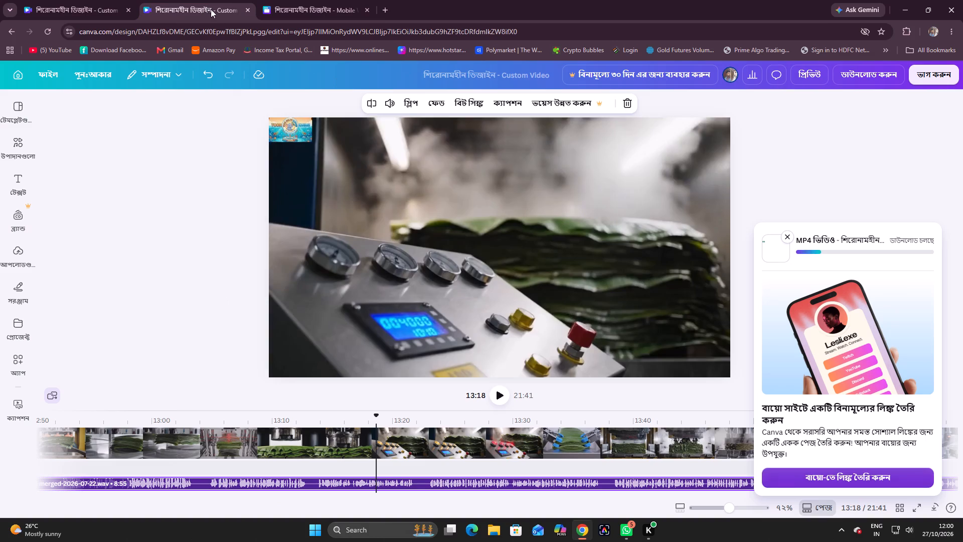
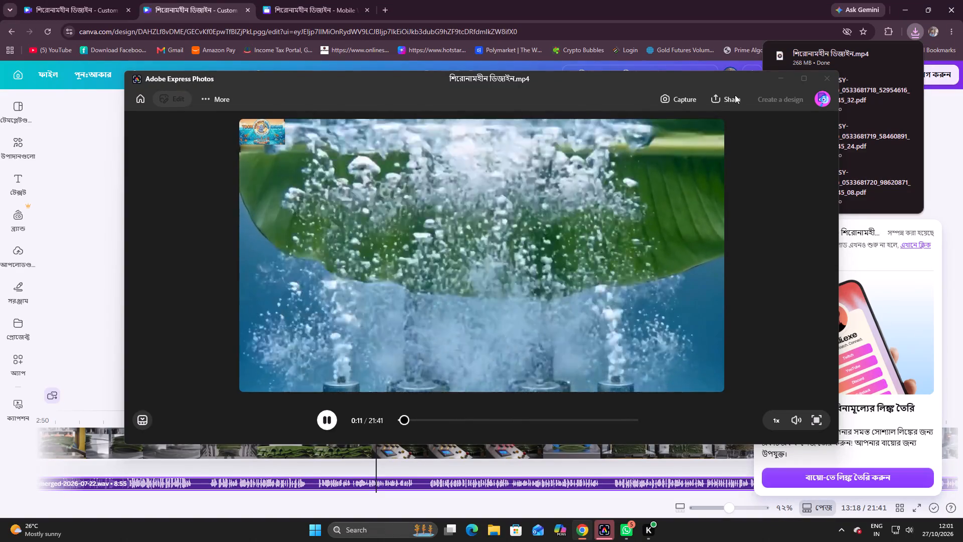
Close the Adobe Express Photos playback of the downloaded MP4 video.
{"action": "left_click", "coordinate": [820, 79]}
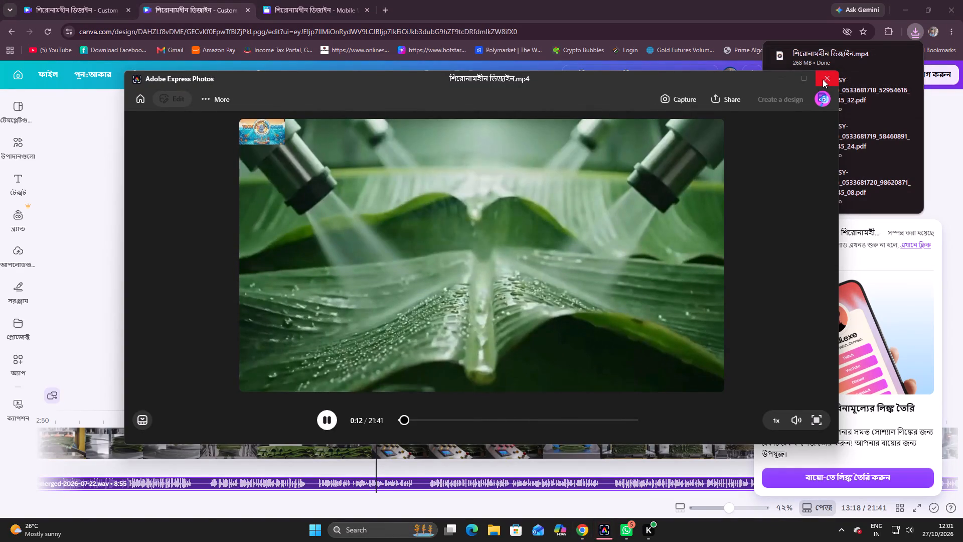
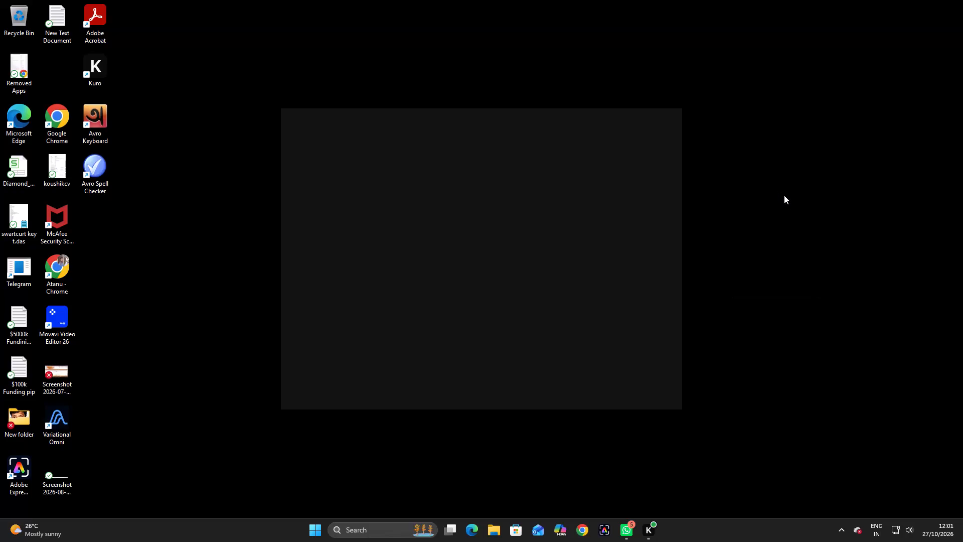
Refresh the Windows desktop.
{"action": "left_click", "coordinate": [825, 240]}
{"action": "right_click", "coordinate": [825, 240]}
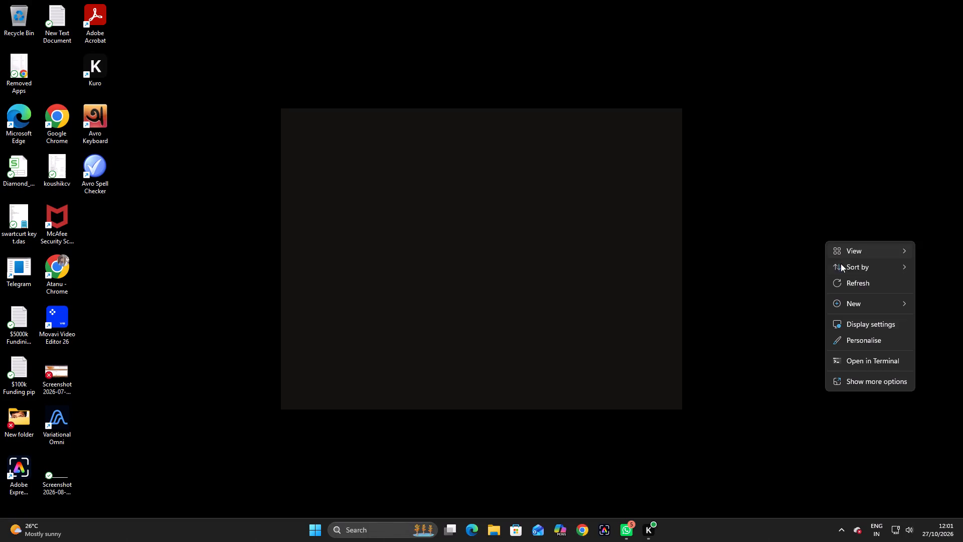
{"action": "left_click", "coordinate": [856, 283]}
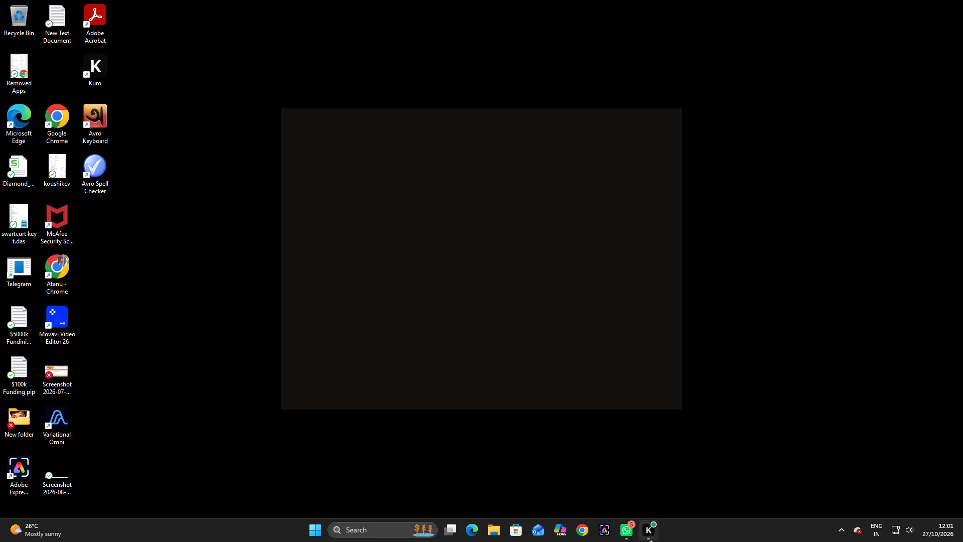
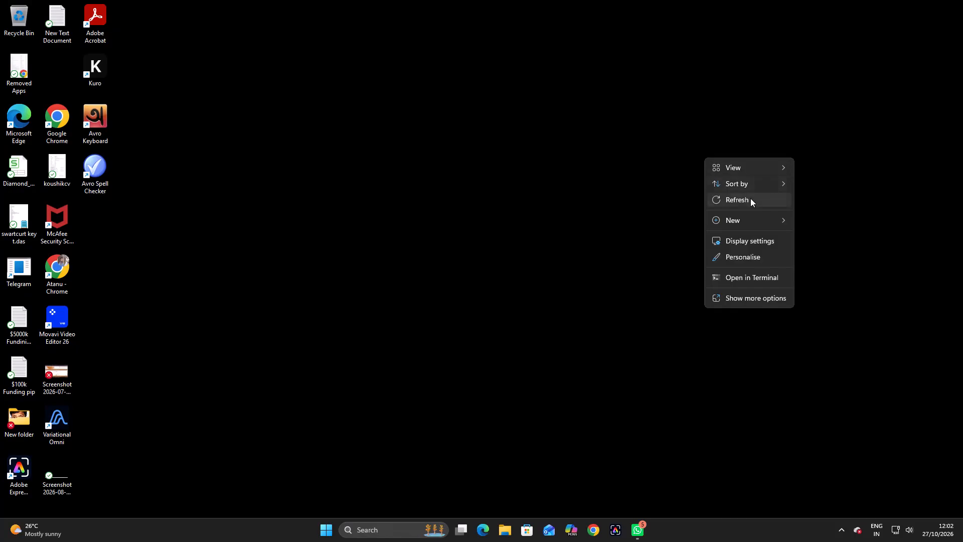
Refresh the Windows desktop again.
{"action": "left_click", "coordinate": [752, 201]}
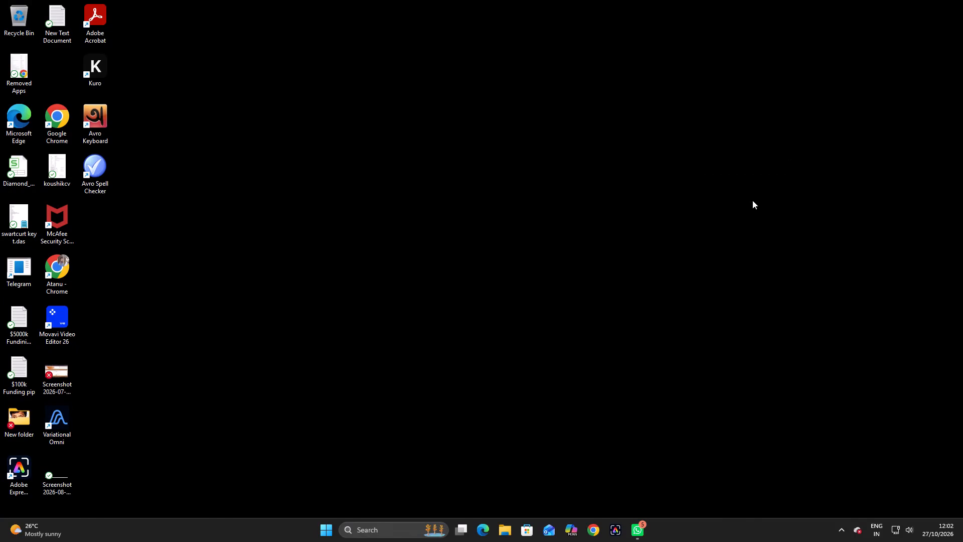
Bring up the Windows power-user list of system tools and shutdown options.
{"action": "key", "text": "super+x"}
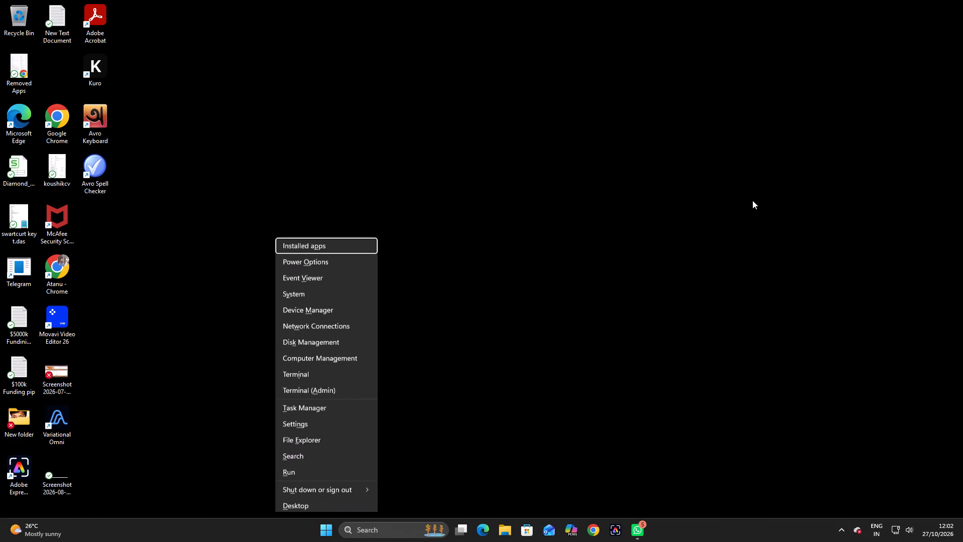